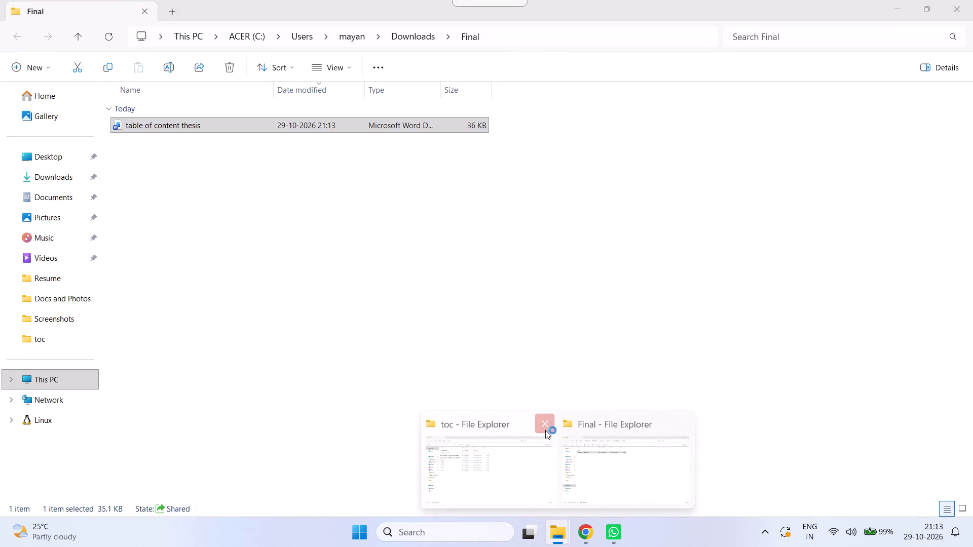
Close the File Explorer window showing the toc folder.
left_click(546, 421)
left_click(512, 61)
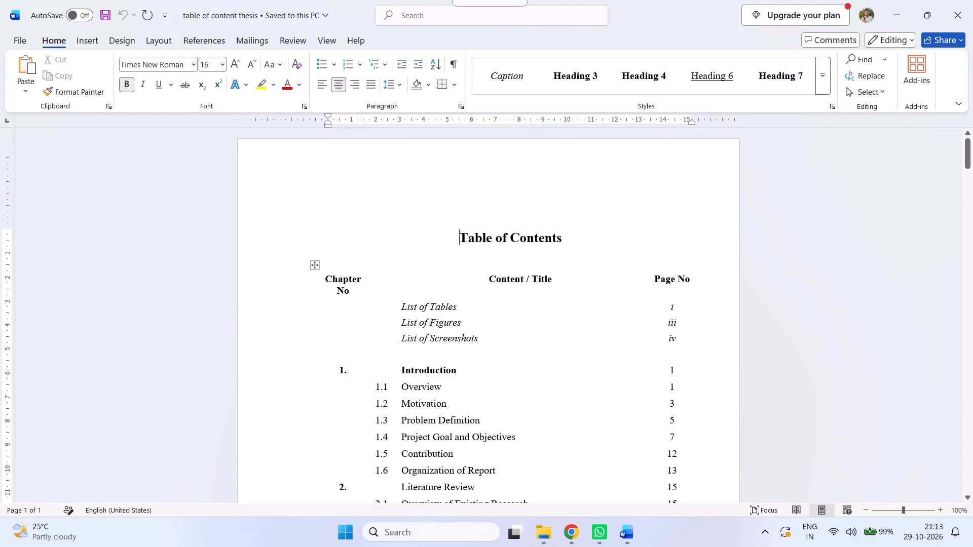
In the Table of Contents, set the page number of List of Figures to ii and List of Screenshots to iii.
left_click(679, 321)
key("BackSpace")
key("BackSpace")
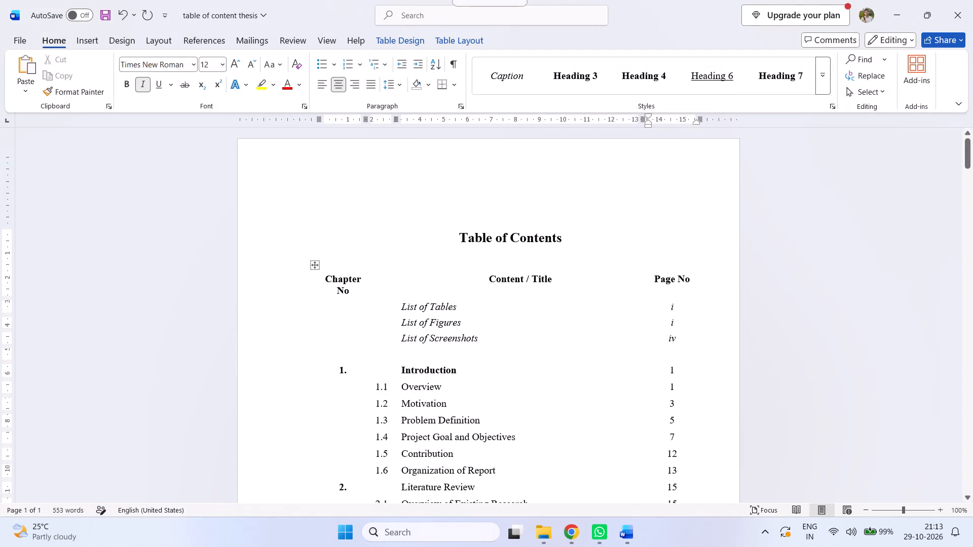
key("i")
left_click(680, 339)
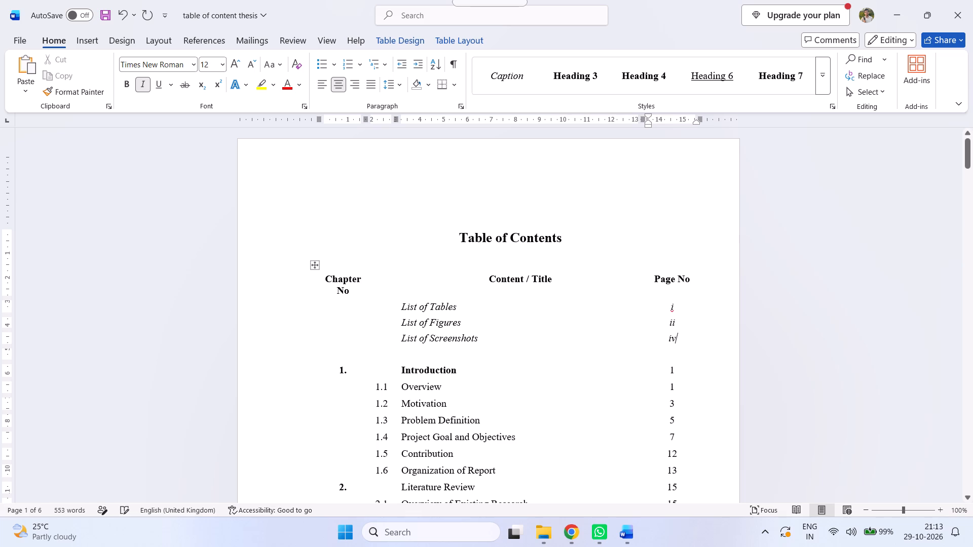
key("BackSpace")
key("i")
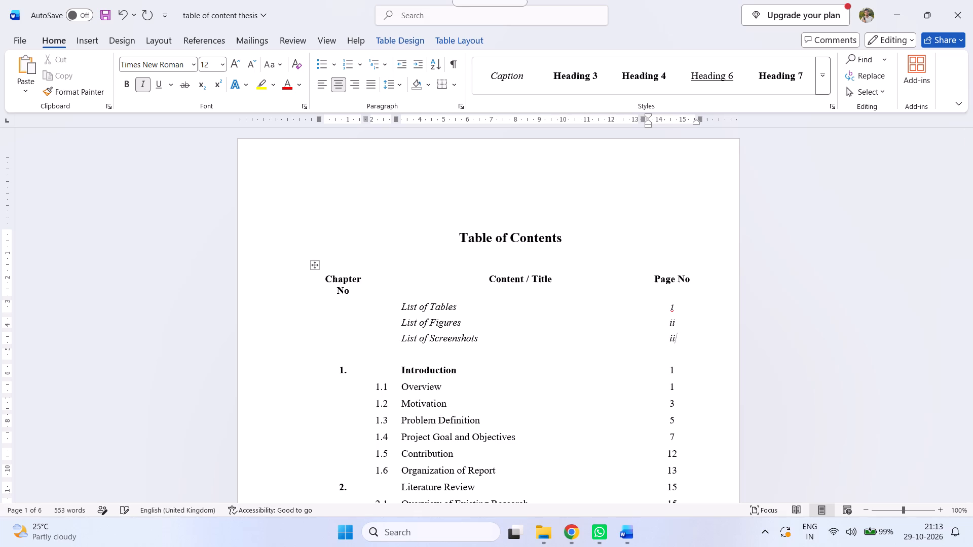
key("i")
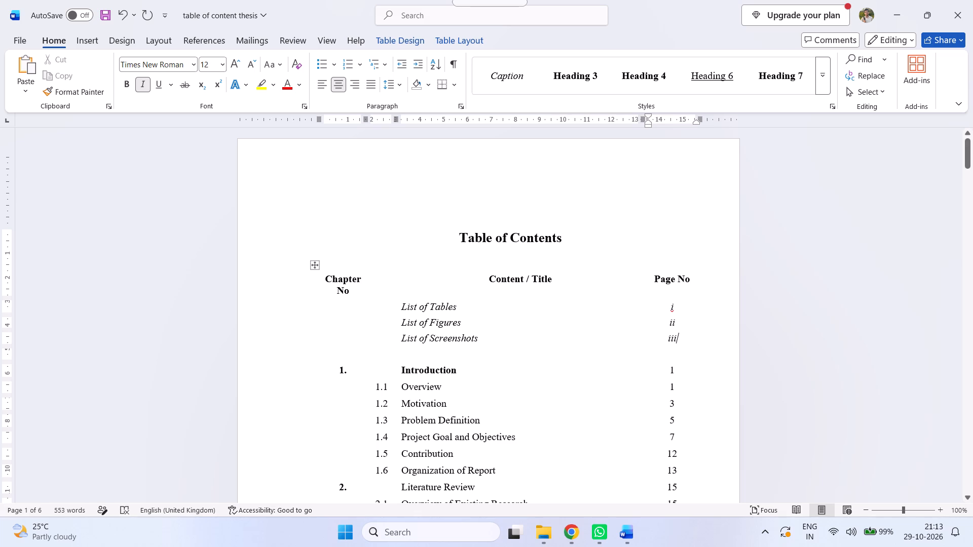
Look through the remaining Table of Contents entries and the List of Table pages to check their layout and page numbers.
scroll(805, 358, "down", 12)
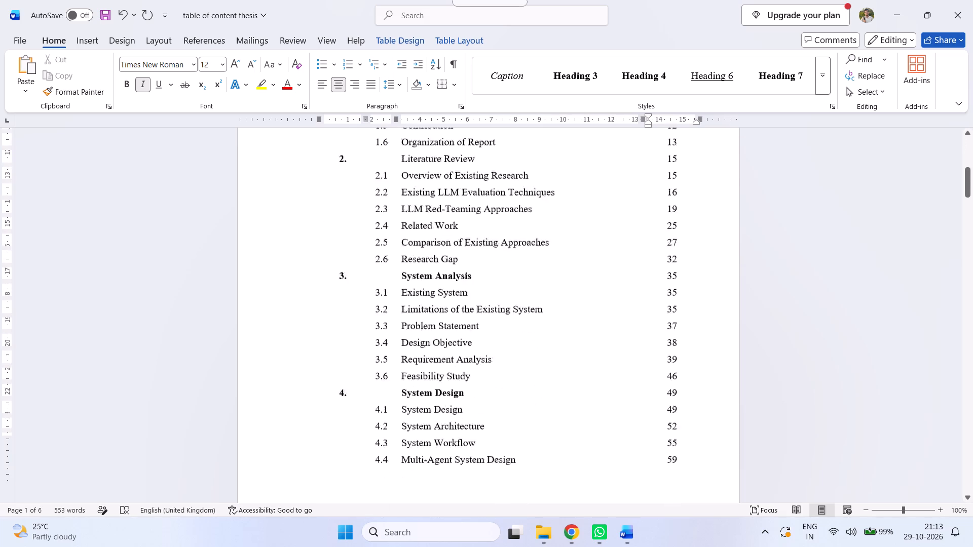
scroll(805, 356, "down", 5)
scroll(761, 333, "down", 12)
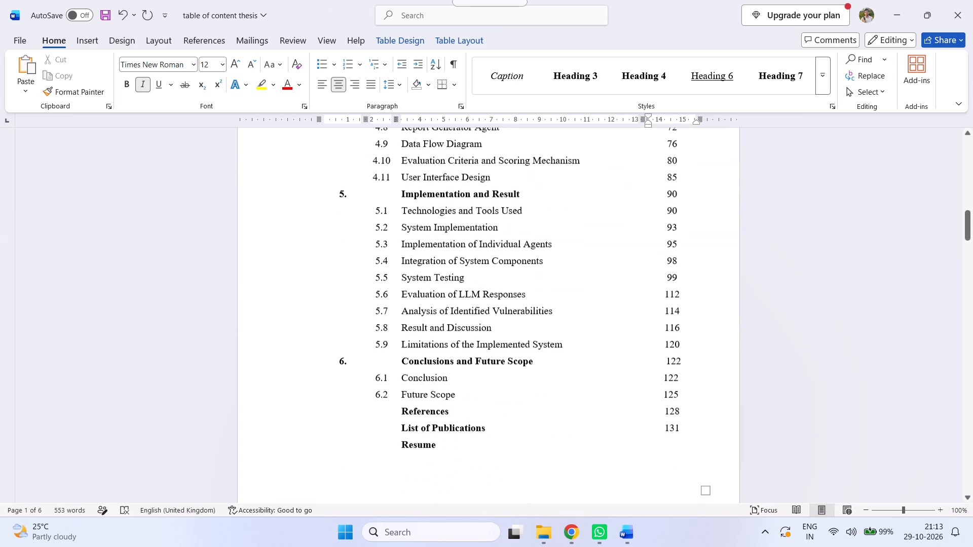
scroll(758, 336, "down", 13)
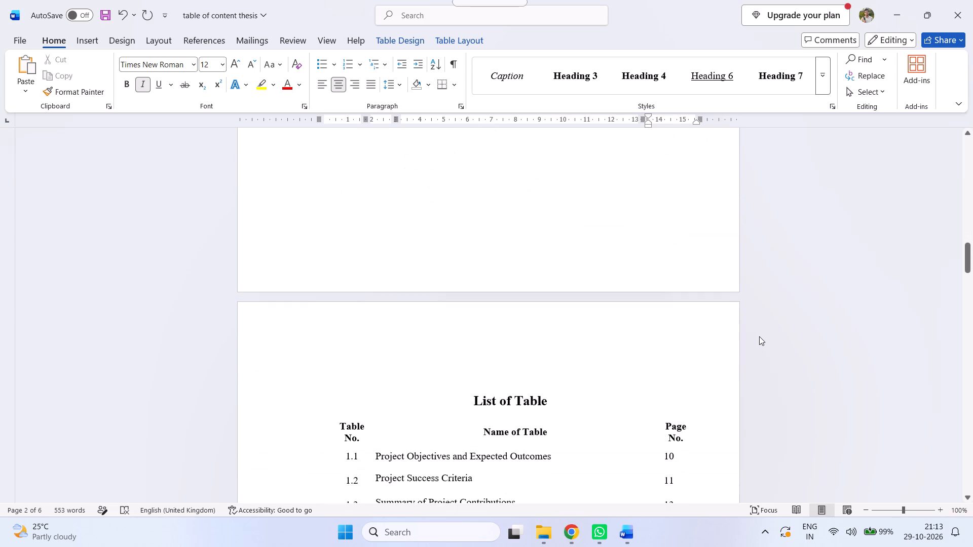
scroll(759, 336, "down", 11)
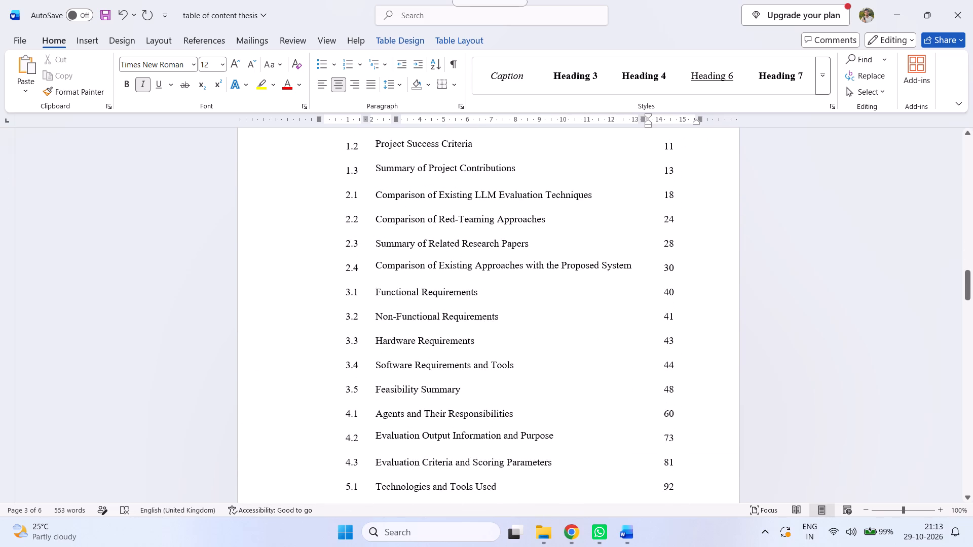
scroll(762, 333, "down", 13)
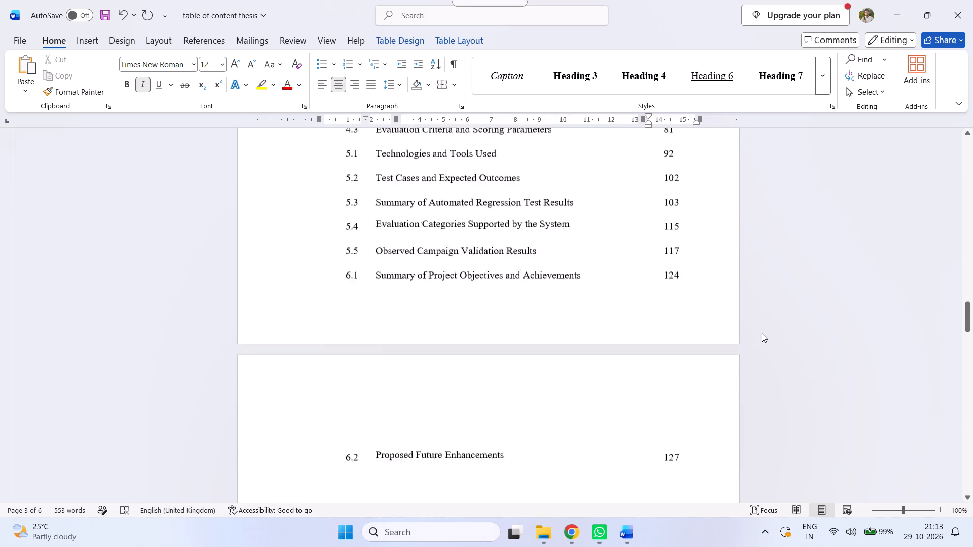
scroll(762, 333, "down", 7)
scroll(762, 333, "up", 20)
scroll(762, 333, "up", 4)
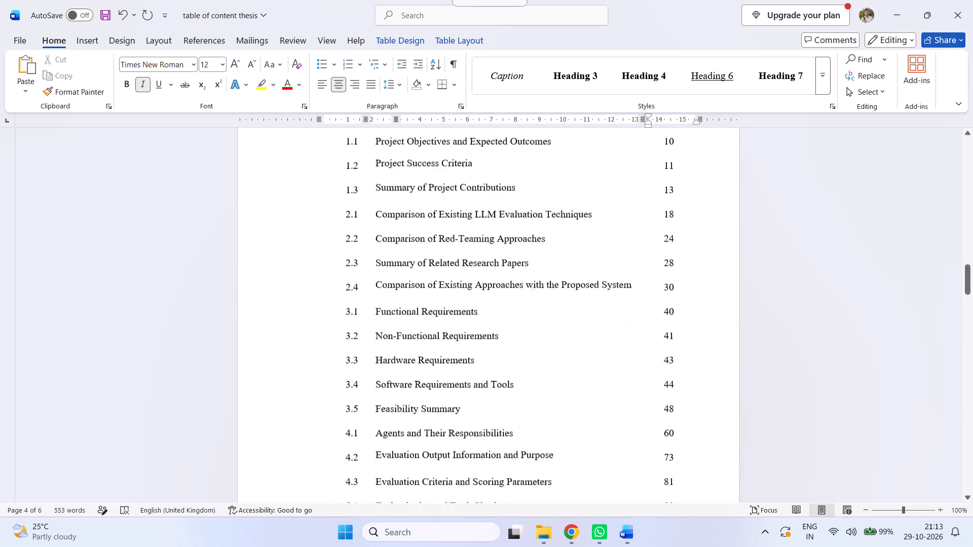
scroll(761, 333, "up", 2)
Place the text cursor on the empty line just before the List of Table heading, at the end of the preceding page.
left_click(472, 221)
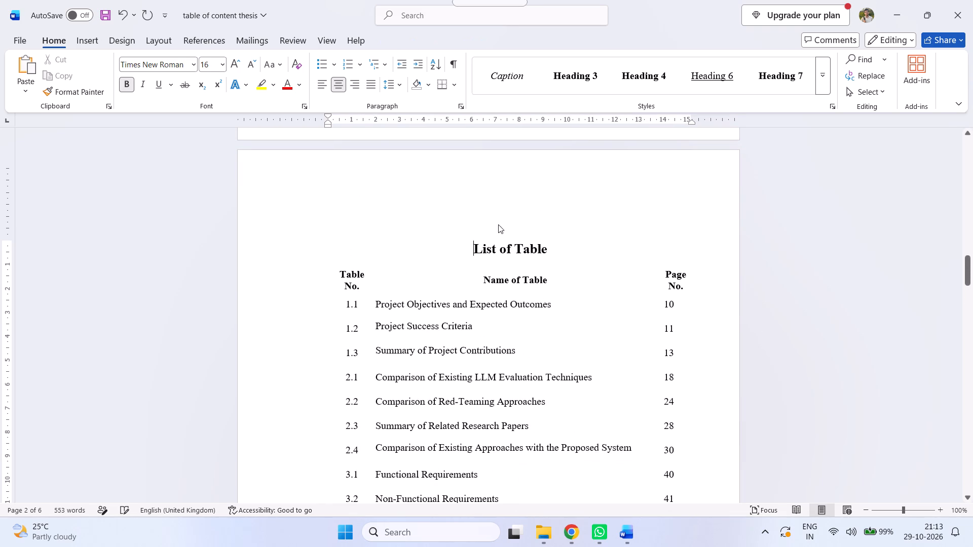
key("Up")
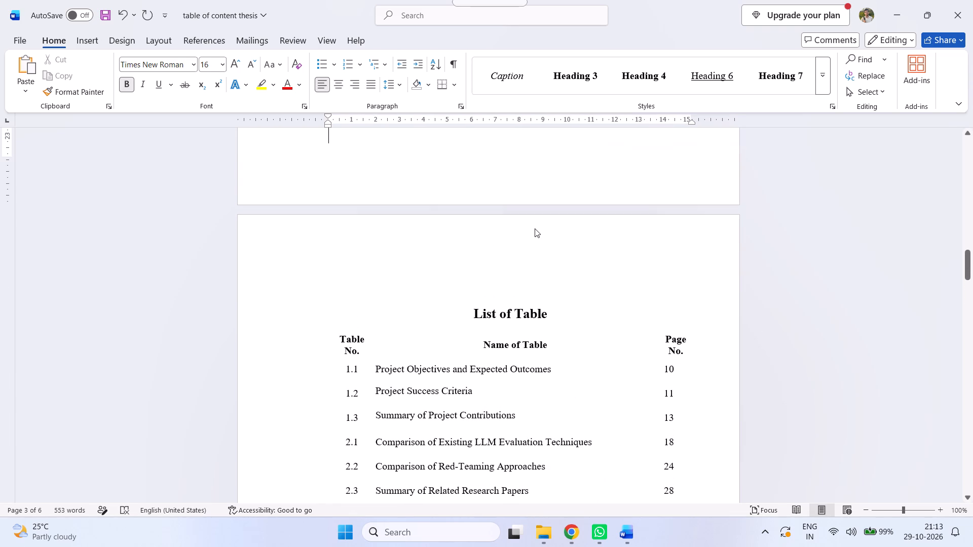
Look through the List of Table, List of Figures and List of Screenshot pages to check their layout and page numbers.
key("Down")
scroll(762, 299, "down", 18)
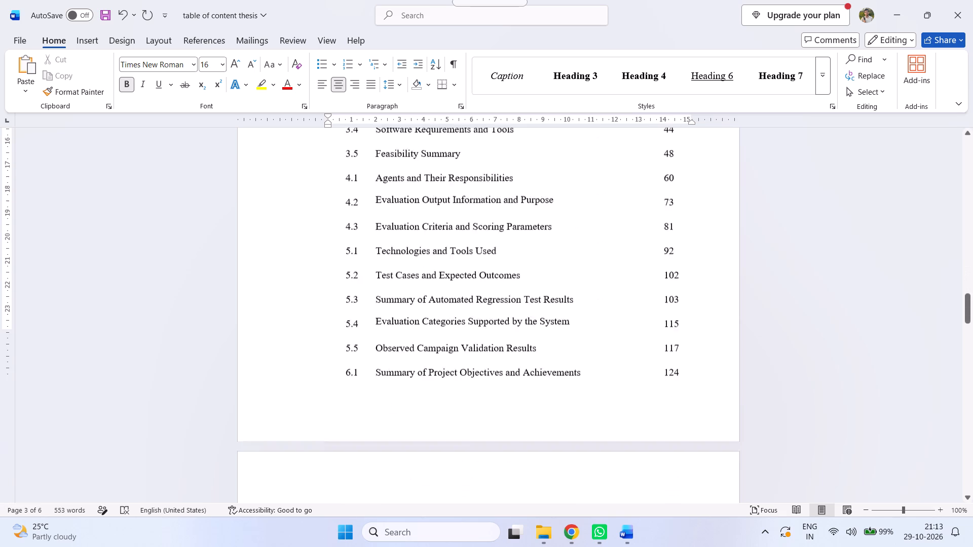
scroll(763, 301, "down", 4)
scroll(763, 301, "down", 20)
scroll(763, 301, "down", 5)
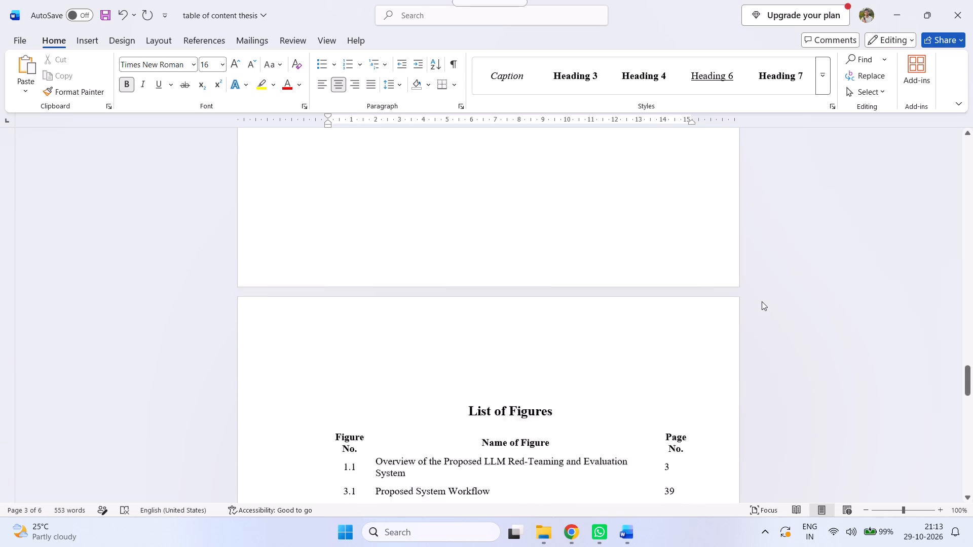
scroll(762, 301, "down", 20)
scroll(762, 301, "down", 10)
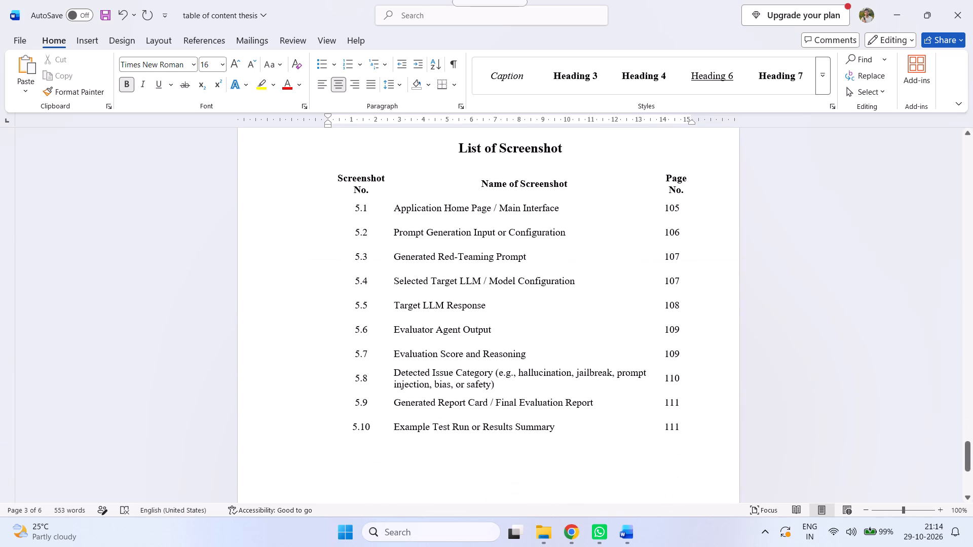
scroll(761, 303, "down", 8)
scroll(761, 303, "down", 14)
scroll(761, 303, "up", 13)
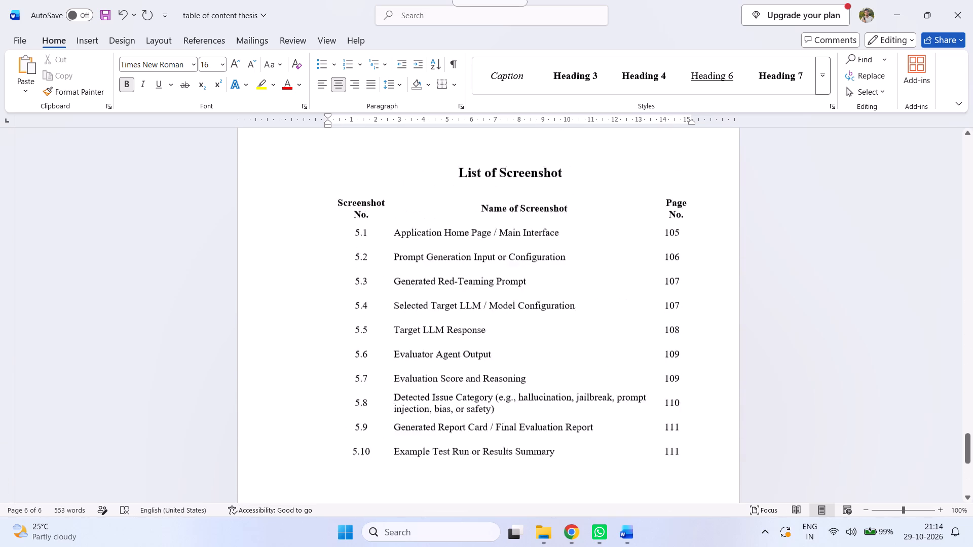
scroll(759, 303, "up", 20)
scroll(759, 303, "up", 20)
scroll(759, 303, "up", 7)
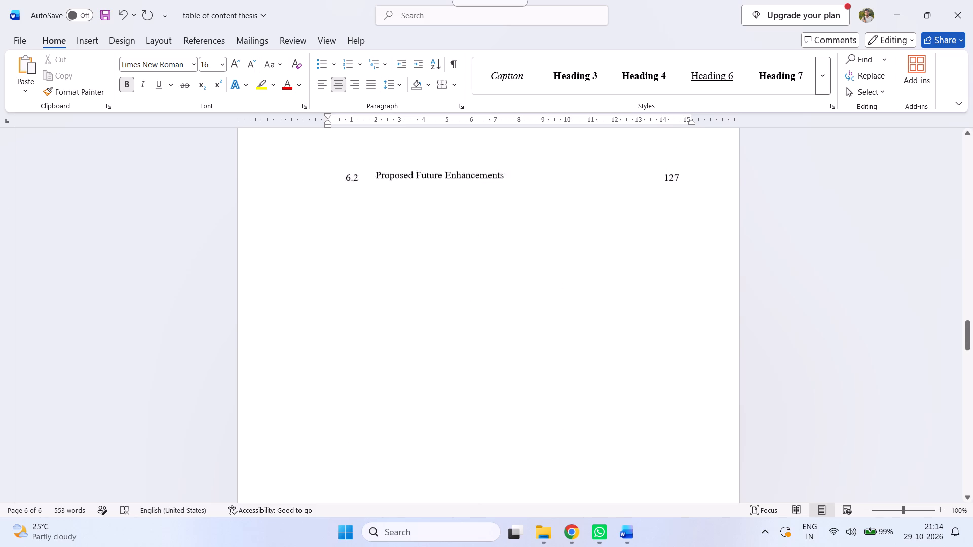
scroll(749, 333, "up", 3)
scroll(699, 393, "up", 4)
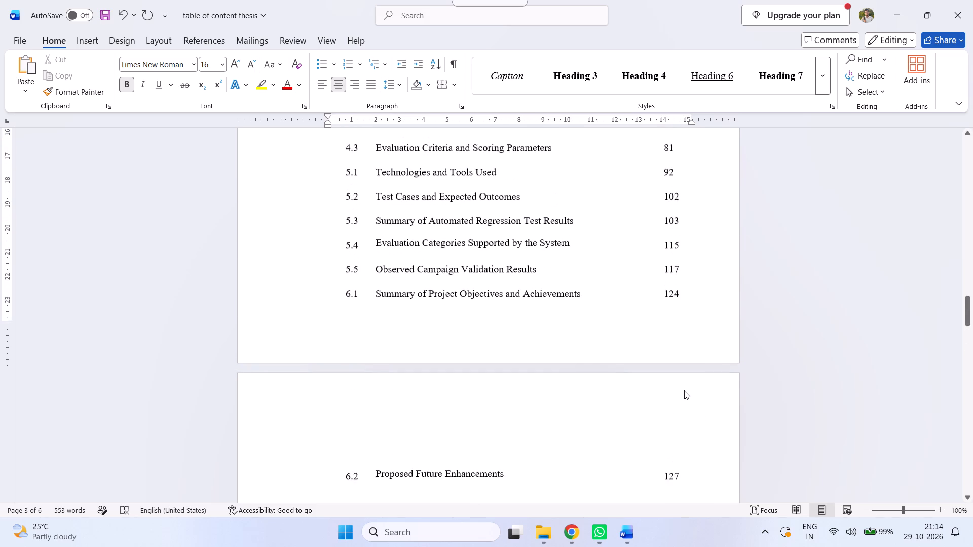
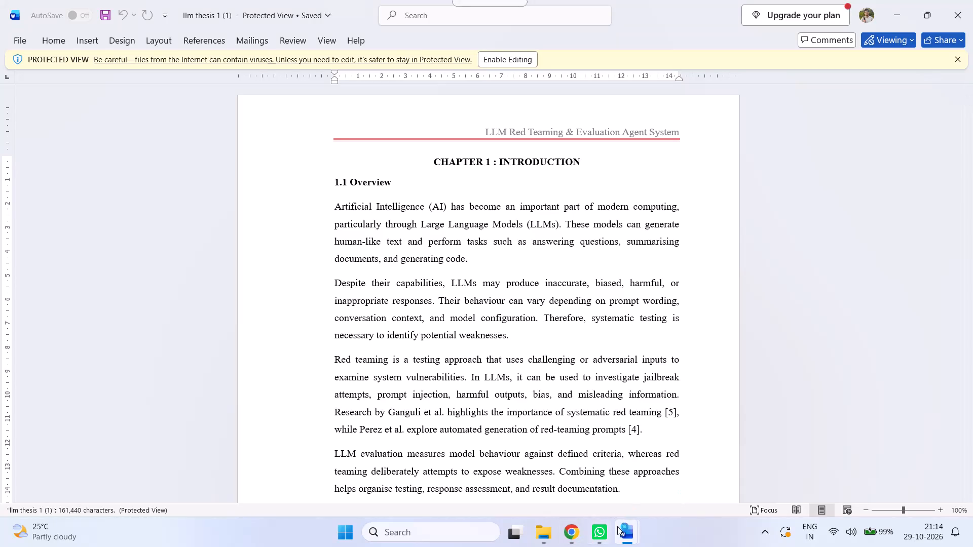
Switch between the table of content thesis and llm thesis 1 (1) documents, and examine the thesis's opening Chapter 1 pages.
left_click(584, 486)
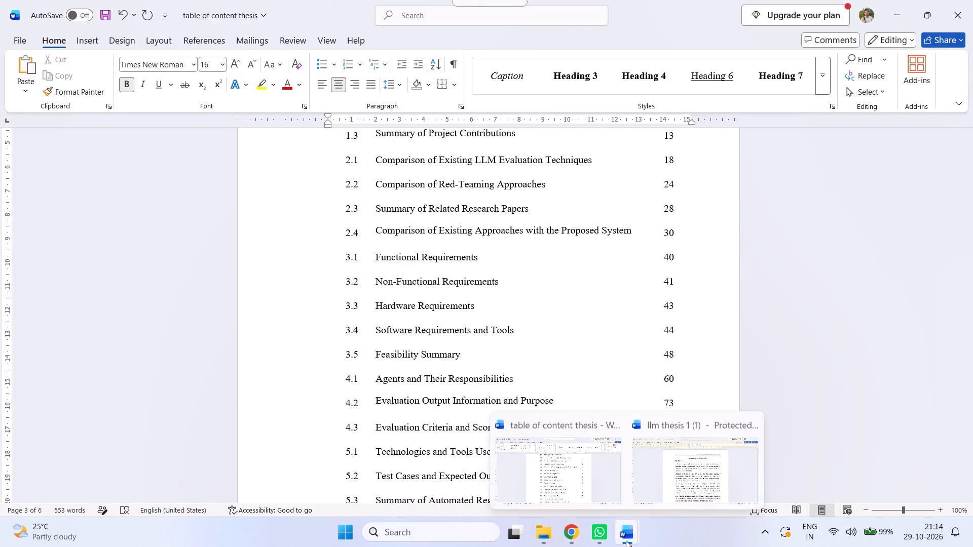
left_click(696, 467)
scroll(682, 366, "down", 14)
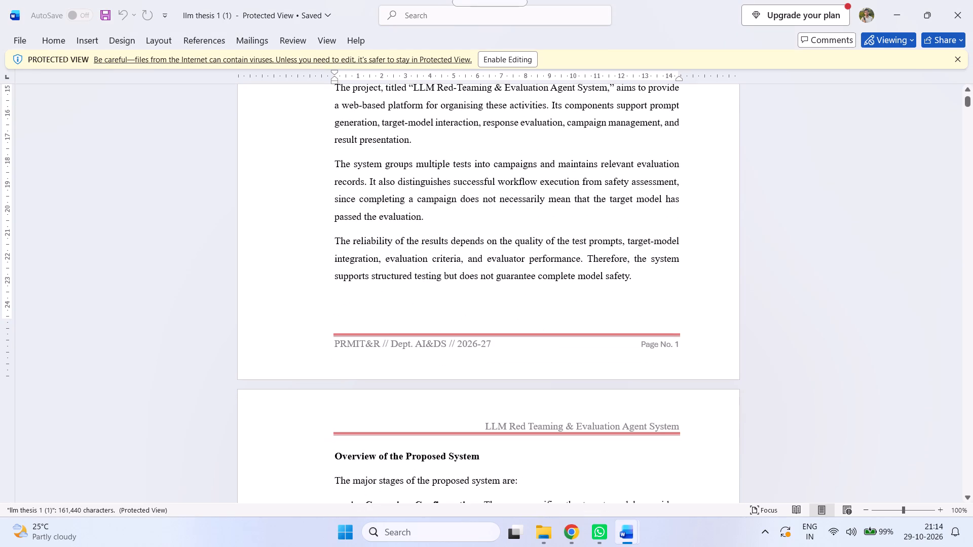
Dismiss the Protected View notice in the llm thesis 1 (1) document, check the section 2.5 comparison pages around Table 2.4, and minimize that document.
left_click(960, 63)
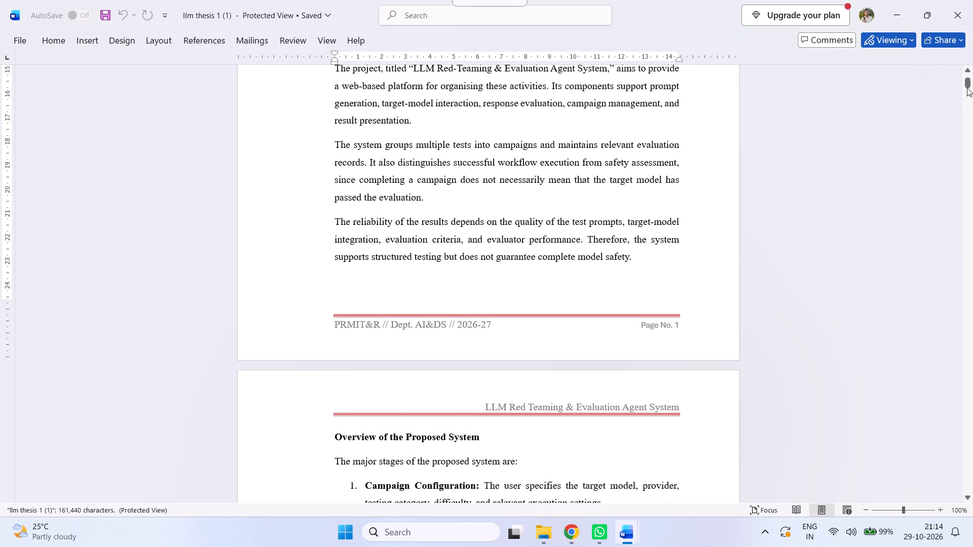
left_click_drag(967, 87, 953, 193)
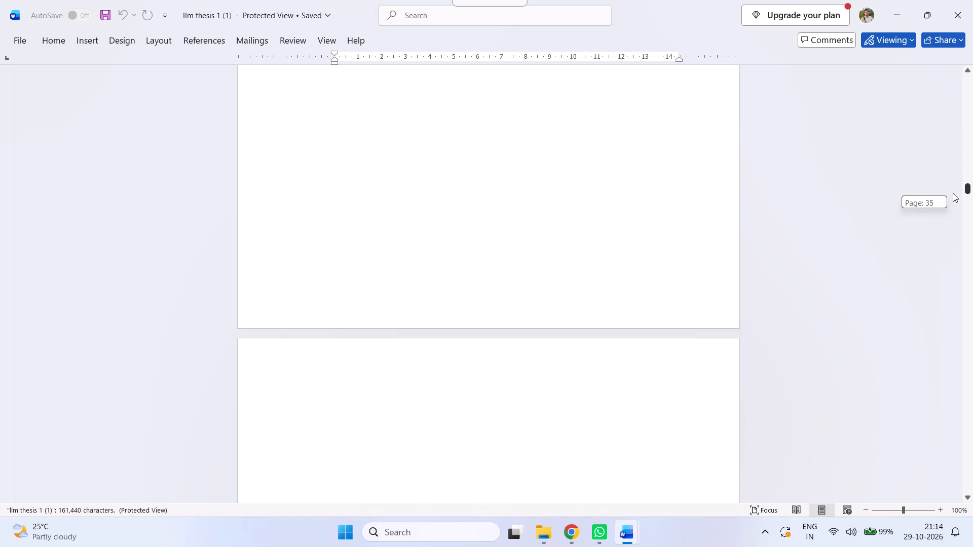
left_click_drag(953, 193, 954, 179)
scroll(804, 181, "up", 2)
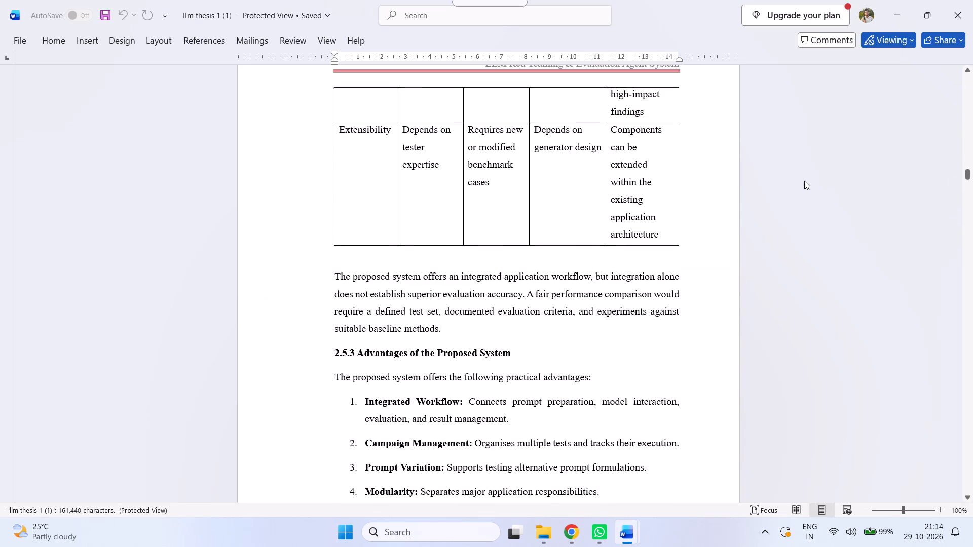
scroll(804, 181, "up", 20)
scroll(804, 181, "up", 5)
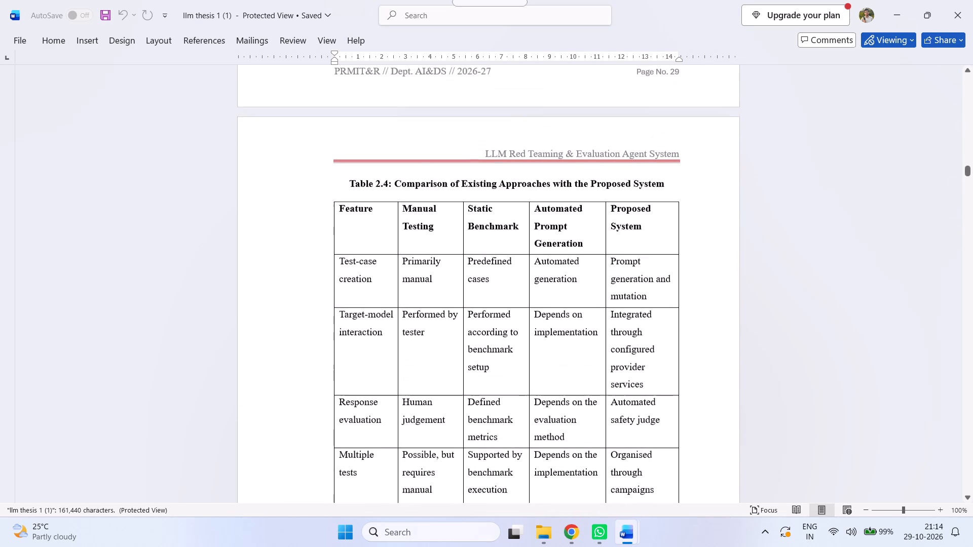
scroll(813, 216, "up", 12)
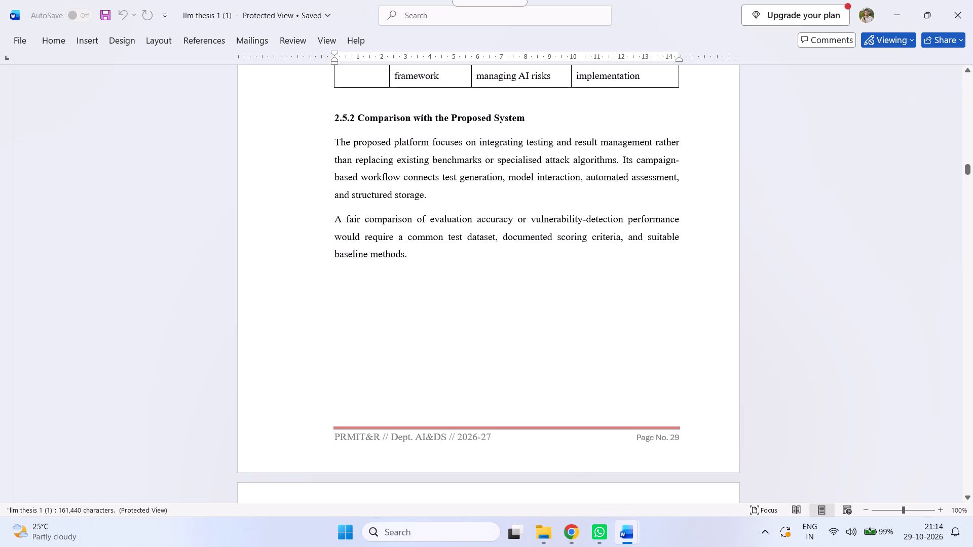
left_click(905, 8)
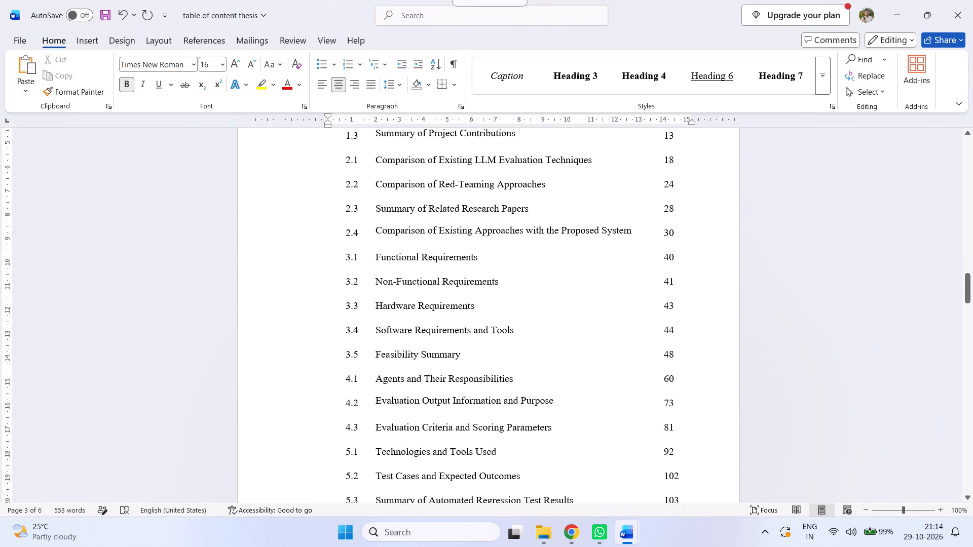
Review the List of Table entries and the Table of Contents entries for chapters 3 to 6, checking page numbers and page breaks.
scroll(597, 287, "down", 12)
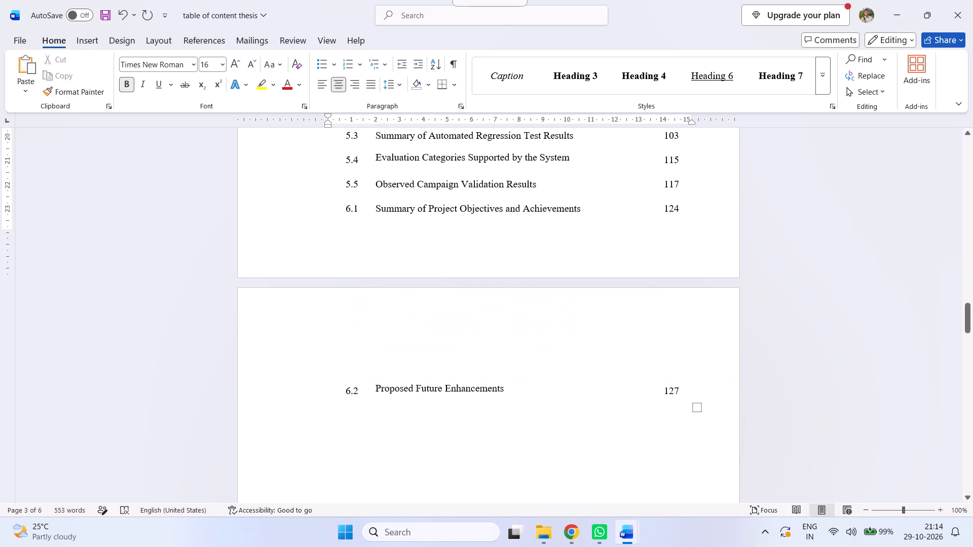
scroll(595, 282, "up", 17)
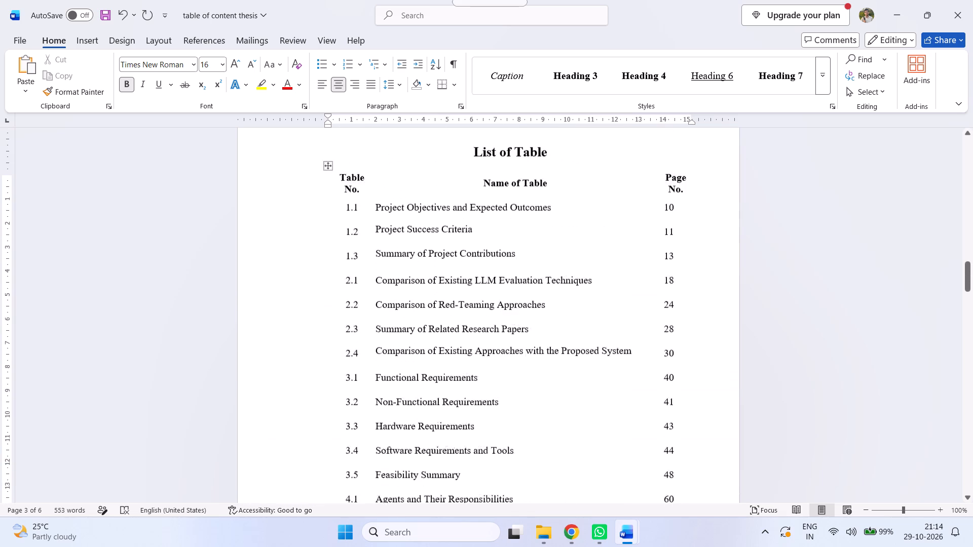
scroll(594, 282, "up", 18)
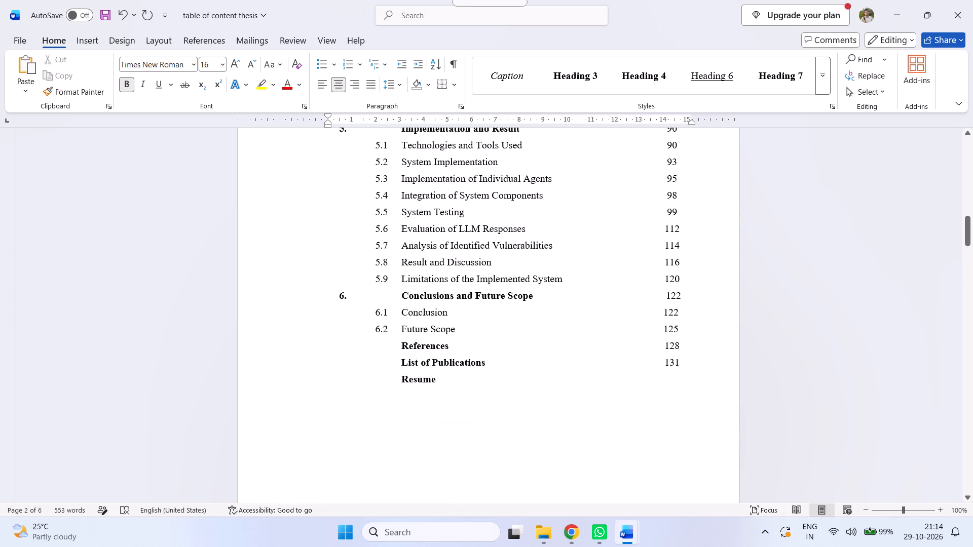
scroll(593, 283, "up", 15)
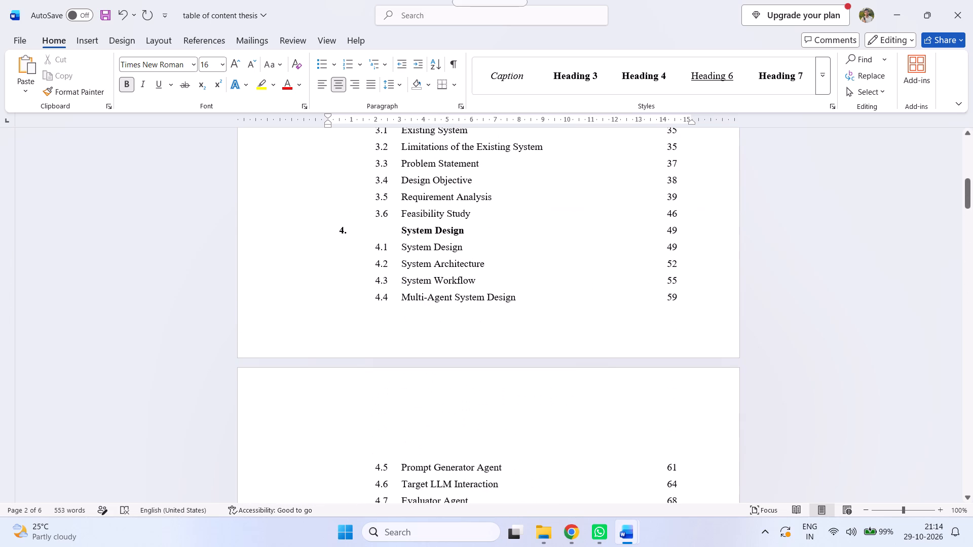
scroll(592, 283, "down", 12)
scroll(592, 283, "down", 9)
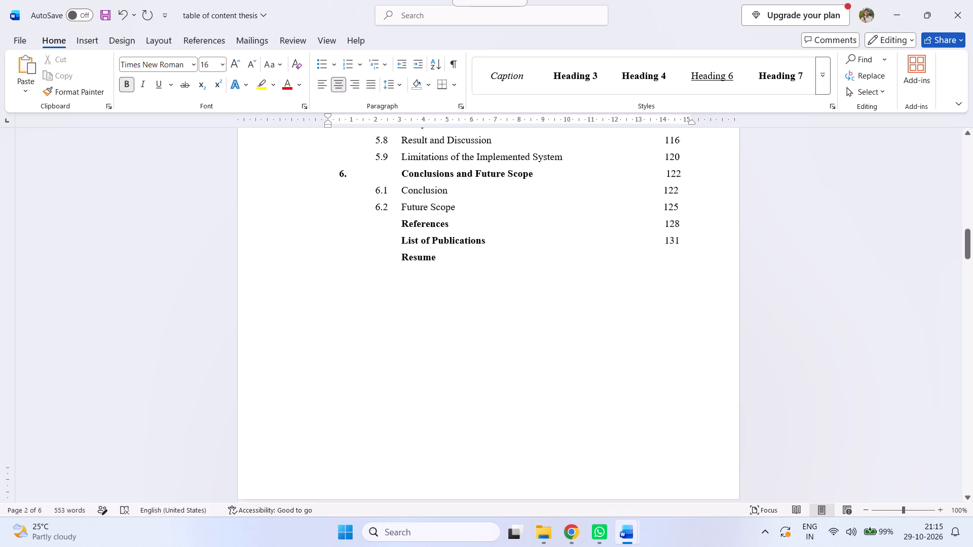
scroll(592, 283, "down", 19)
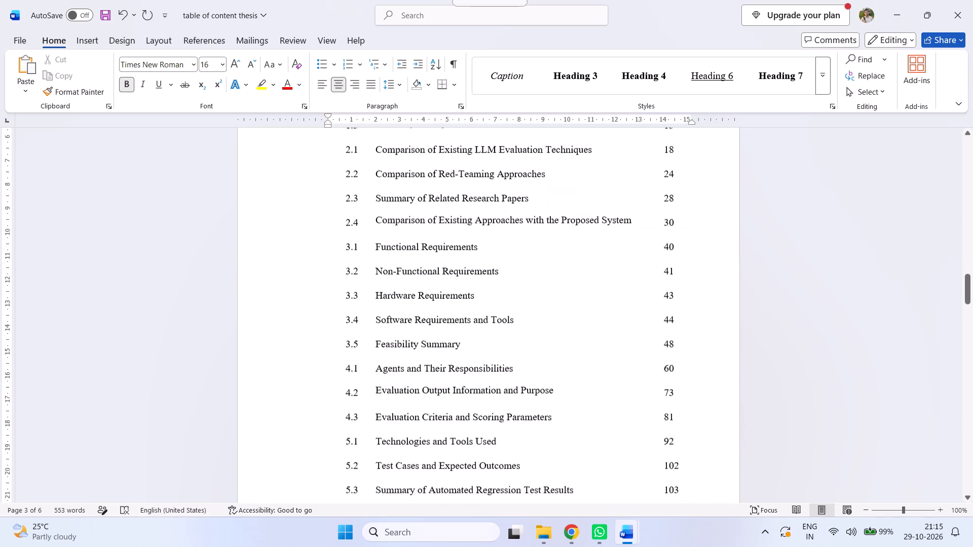
scroll(591, 283, "down", 9)
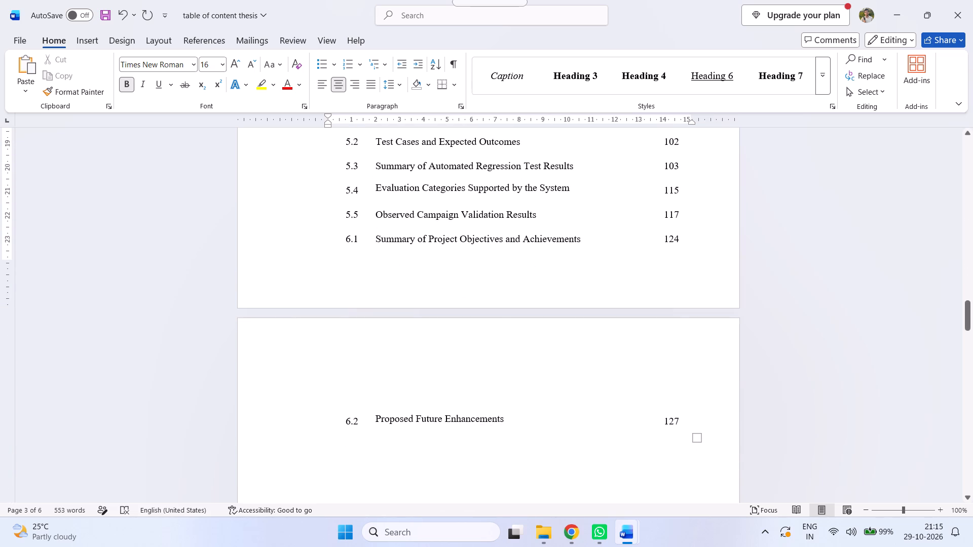
scroll(518, 435, "up", 8)
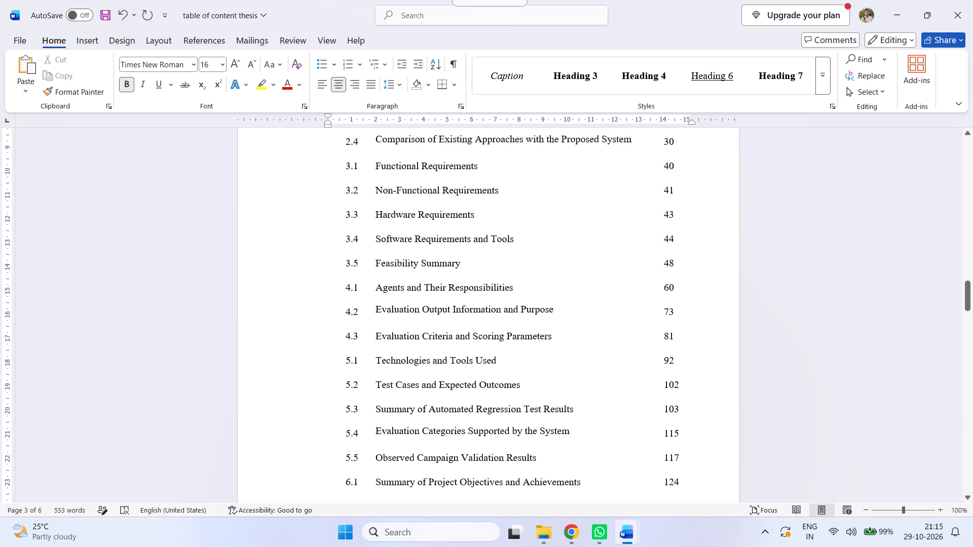
scroll(518, 434, "up", 7)
Look through the List of Figures entries to the end of the page, checking figure names, page numbers and layout.
scroll(518, 433, "down", 20)
scroll(518, 433, "down", 19)
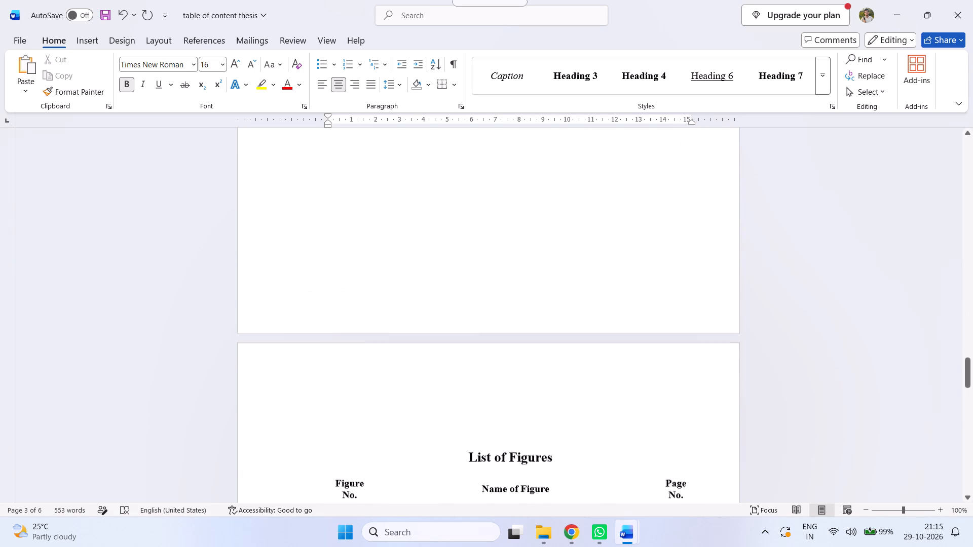
scroll(514, 422, "down", 10)
scroll(633, 405, "down", 3)
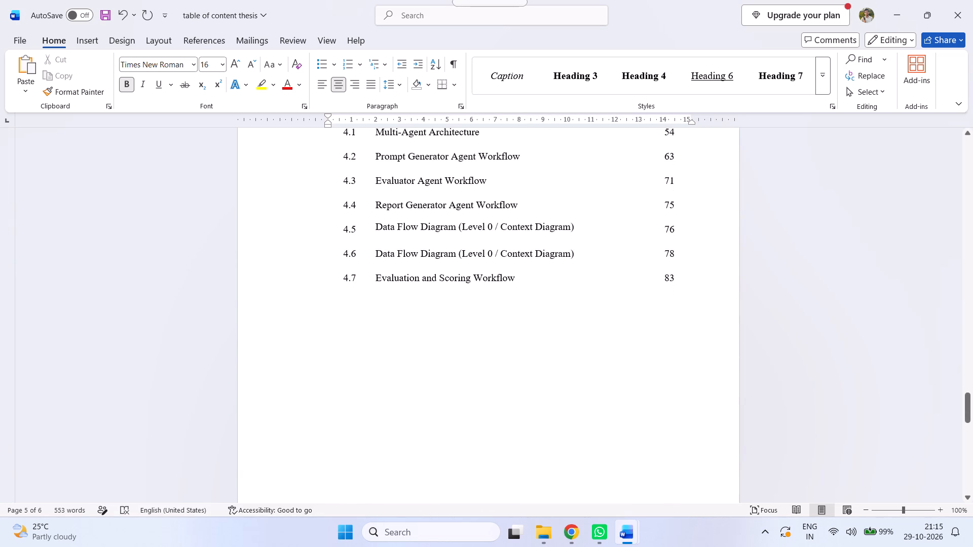
scroll(633, 405, "down", 4)
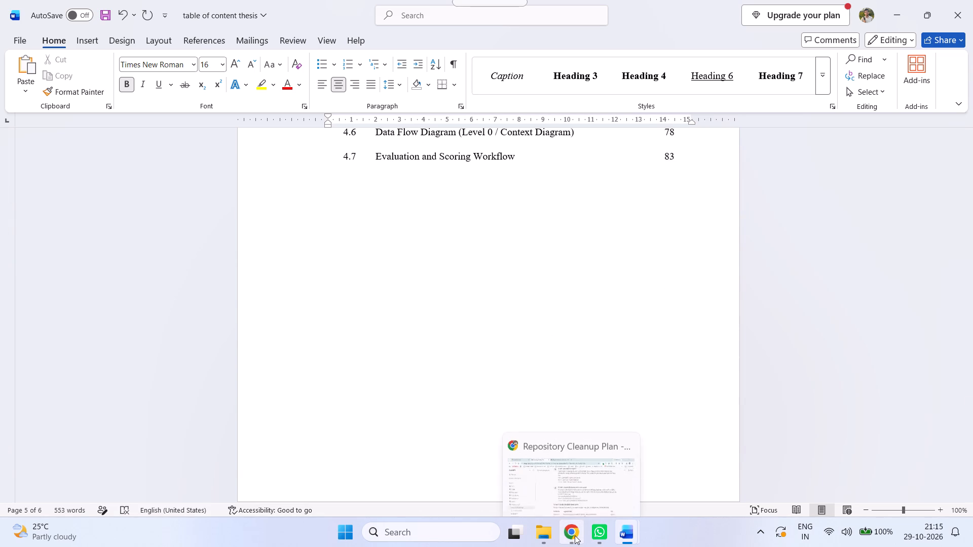
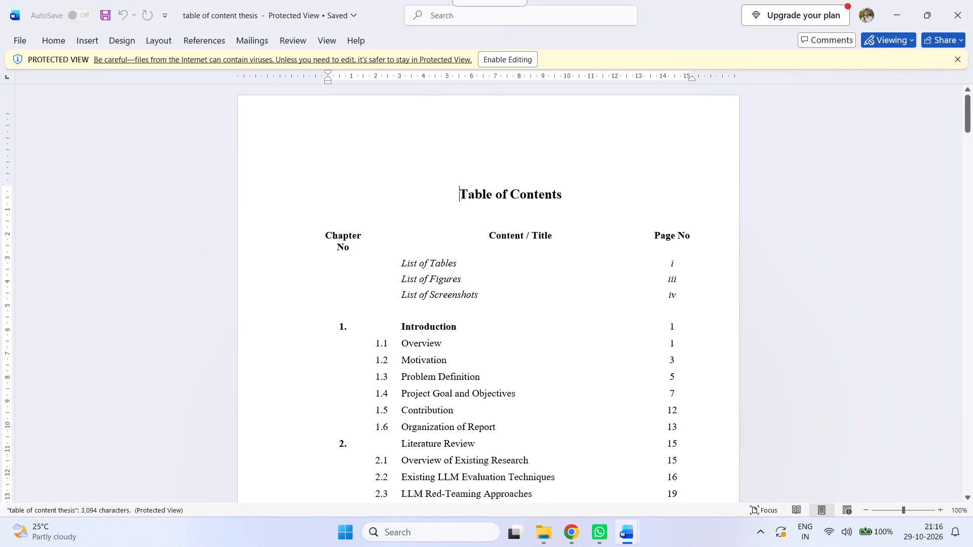
Look through the table of content thesis document from the Table of Contents to the final list, rechecking the List of Figures and List of Tables entries.
scroll(663, 280, "down", 12)
scroll(686, 277, "down", 20)
scroll(686, 277, "down", 1)
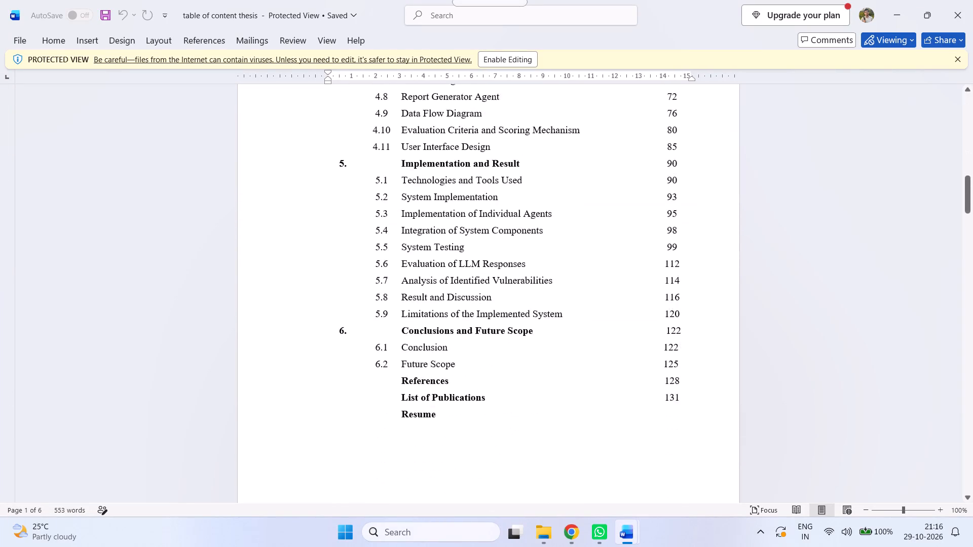
scroll(686, 277, "down", 8)
scroll(656, 298, "down", 18)
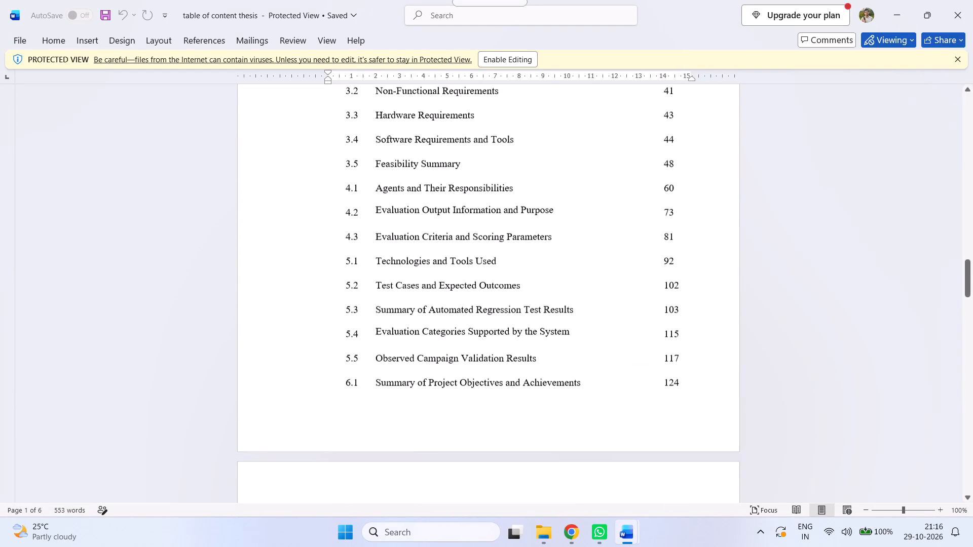
scroll(531, 294, "down", 6)
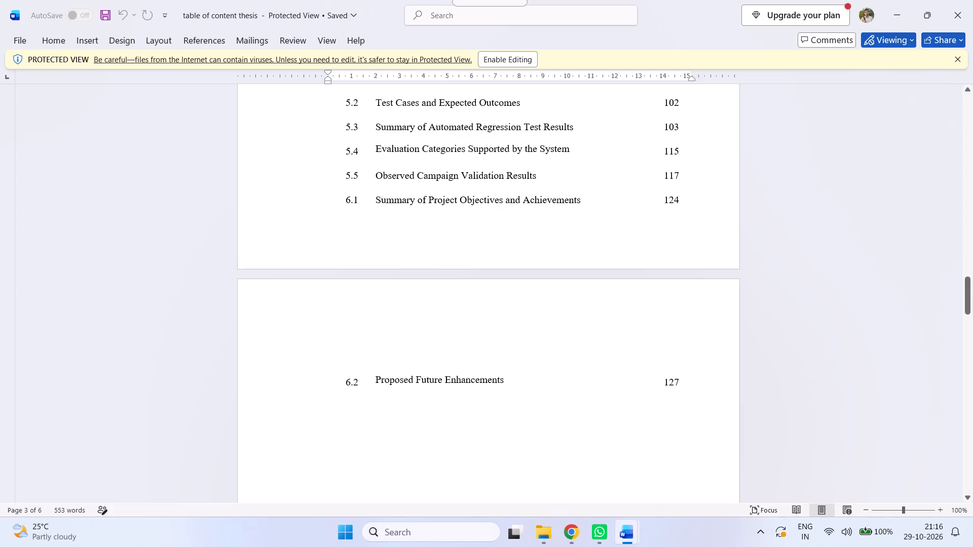
scroll(393, 361, "down", 20)
scroll(393, 361, "down", 1)
scroll(433, 347, "down", 5)
scroll(547, 337, "down", 6)
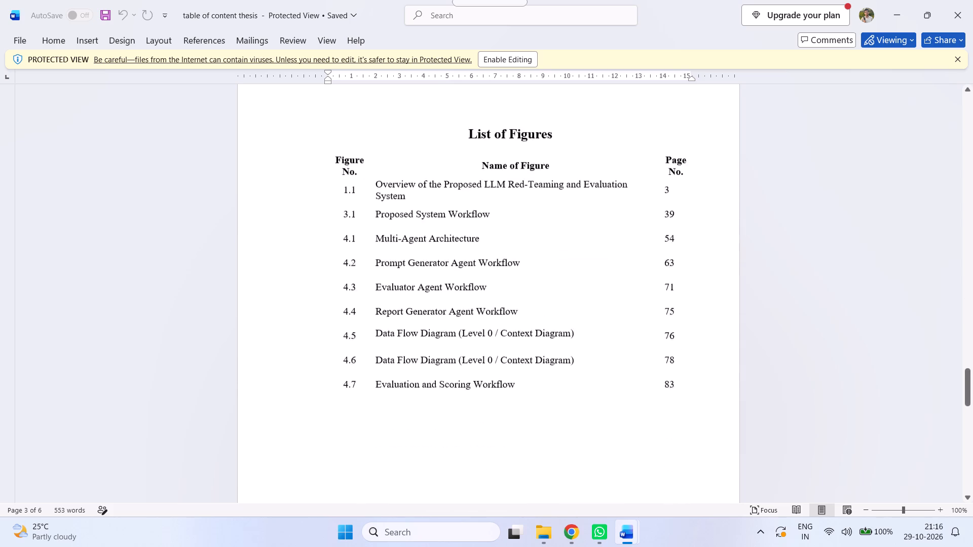
scroll(548, 337, "down", 15)
scroll(552, 335, "down", 6)
scroll(553, 334, "down", 20)
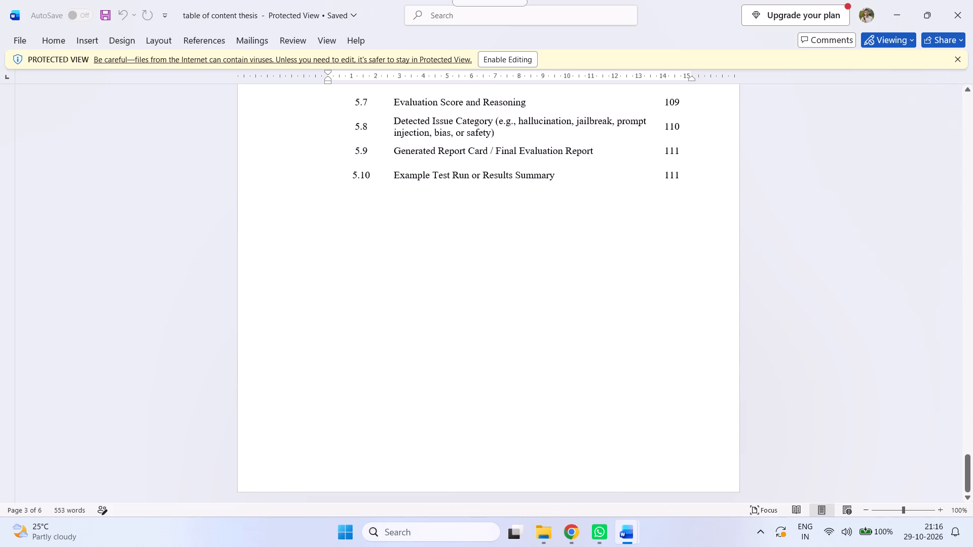
scroll(553, 334, "up", 20)
scroll(553, 334, "up", 13)
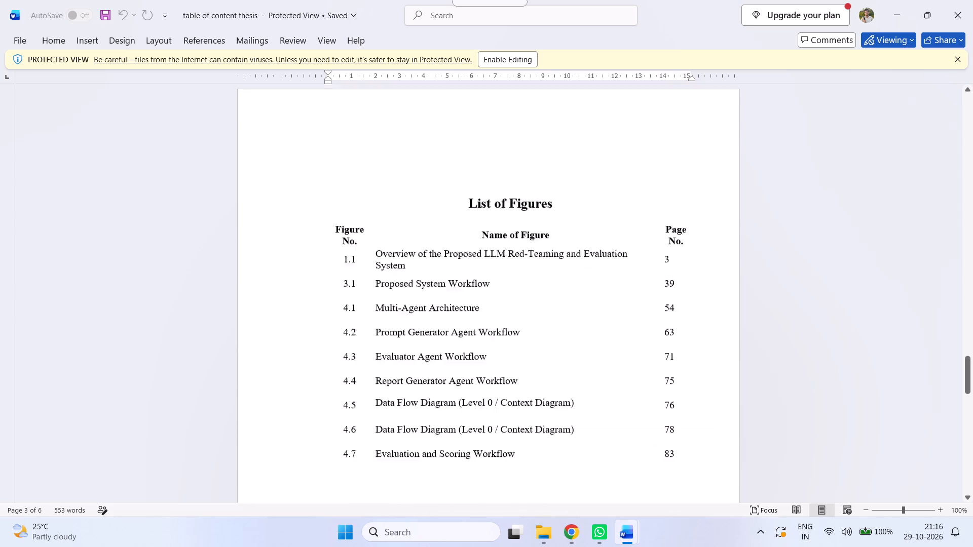
scroll(542, 336, "up", 20)
scroll(542, 336, "up", 20)
scroll(542, 336, "up", 1)
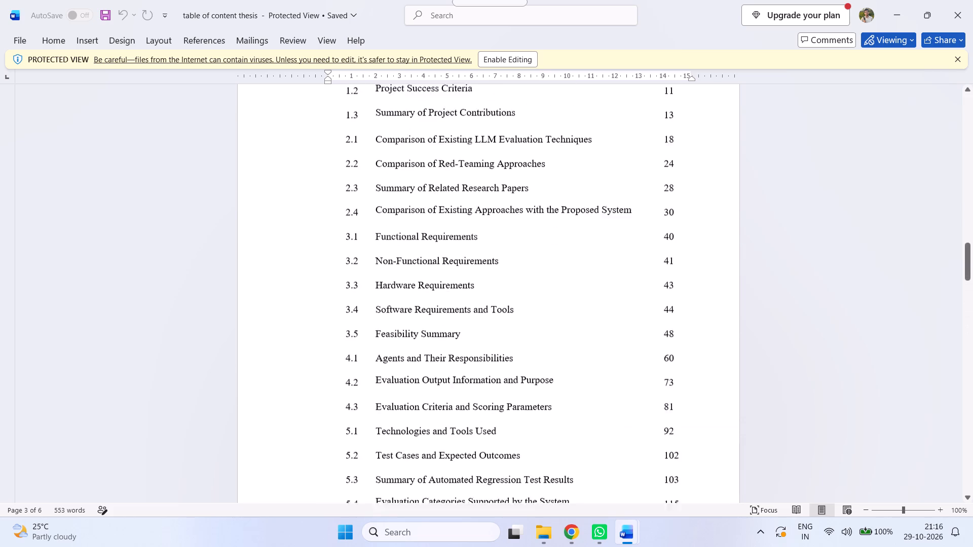
Review the list of tables entries through the end of chapter 6, checking titles, page numbers and the page break.
scroll(557, 330, "up", 6)
scroll(557, 328, "down", 8)
scroll(636, 359, "down", 2)
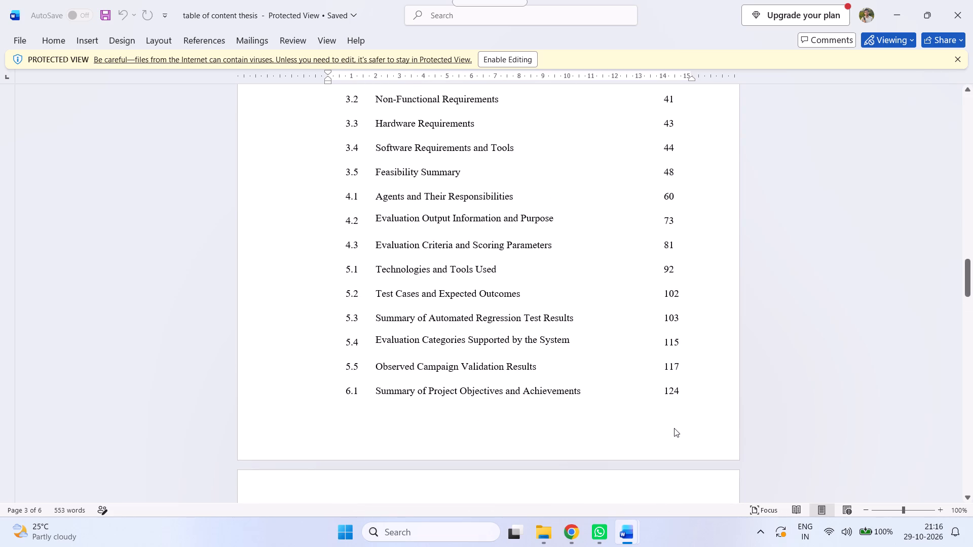
scroll(673, 426, "down", 13)
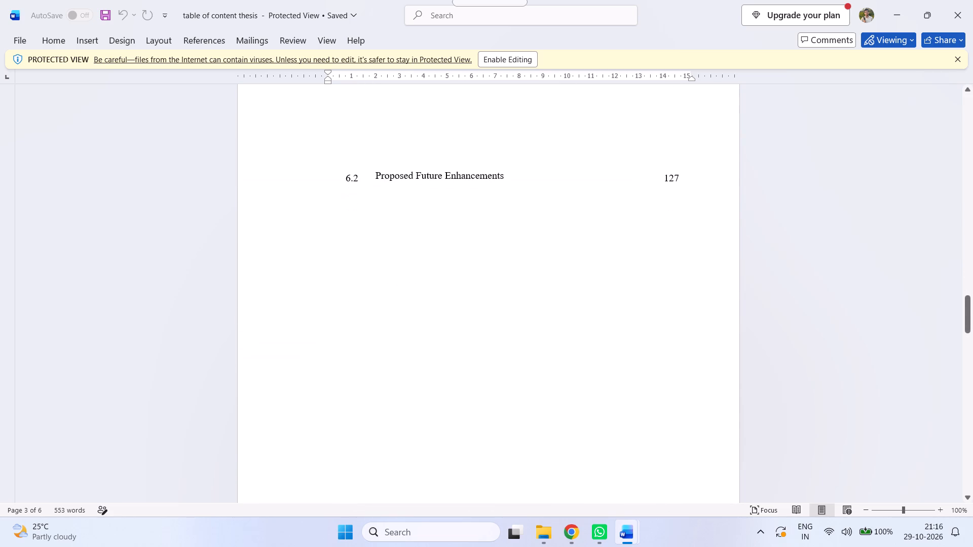
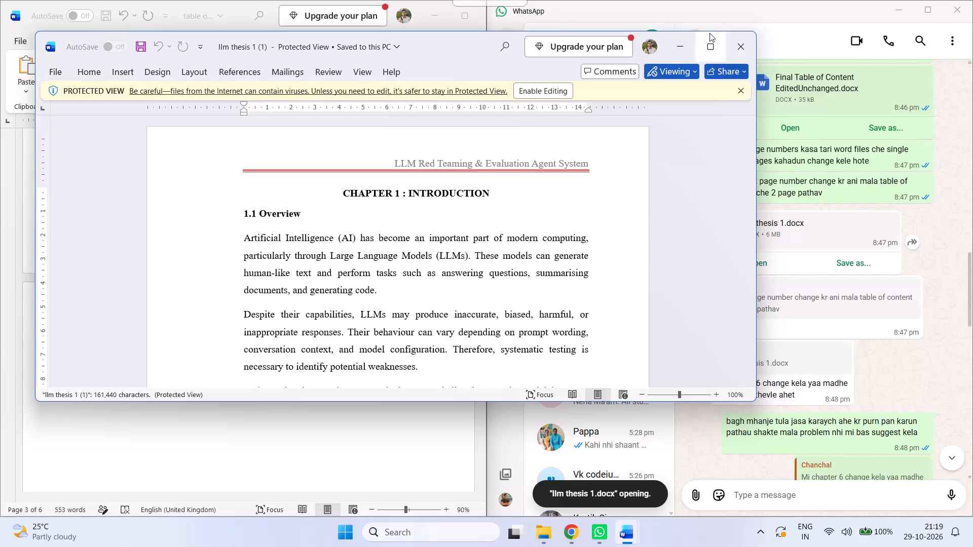
left_click(709, 37)
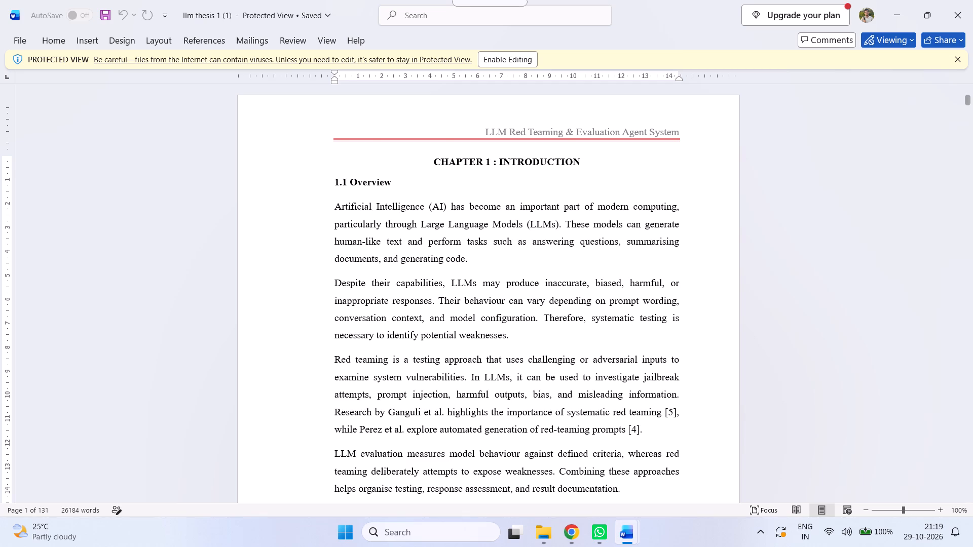
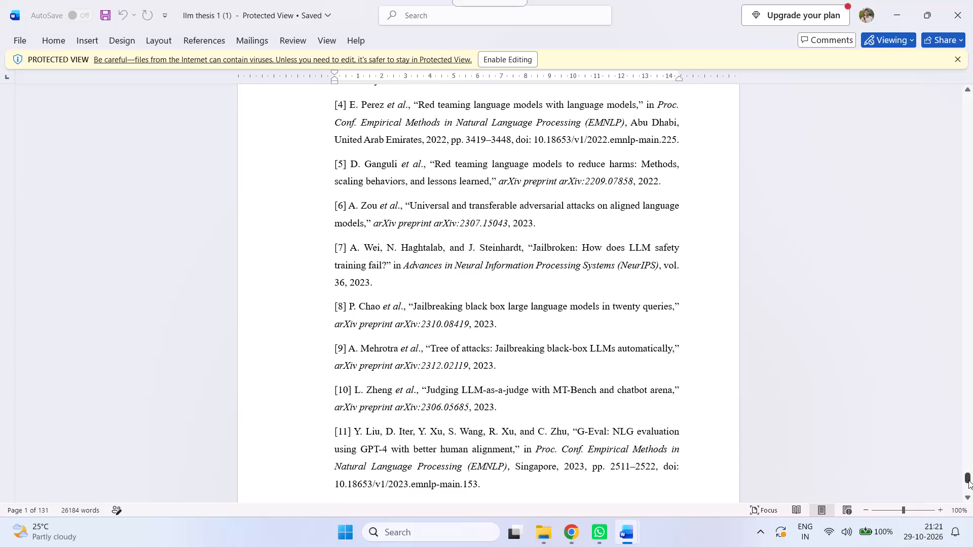
Go back to section 3.6.5 in the main thesis and check Table 3.5: Feasibility Study Summary and the page number in the footer.
left_click_drag(966, 479, 960, 260)
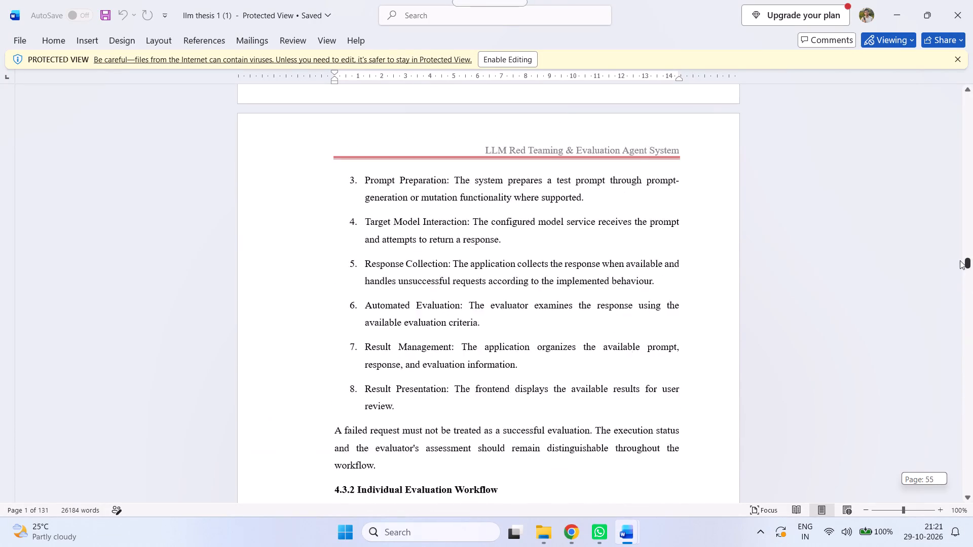
left_click_drag(960, 260, 953, 240)
scroll(678, 306, "down", 6)
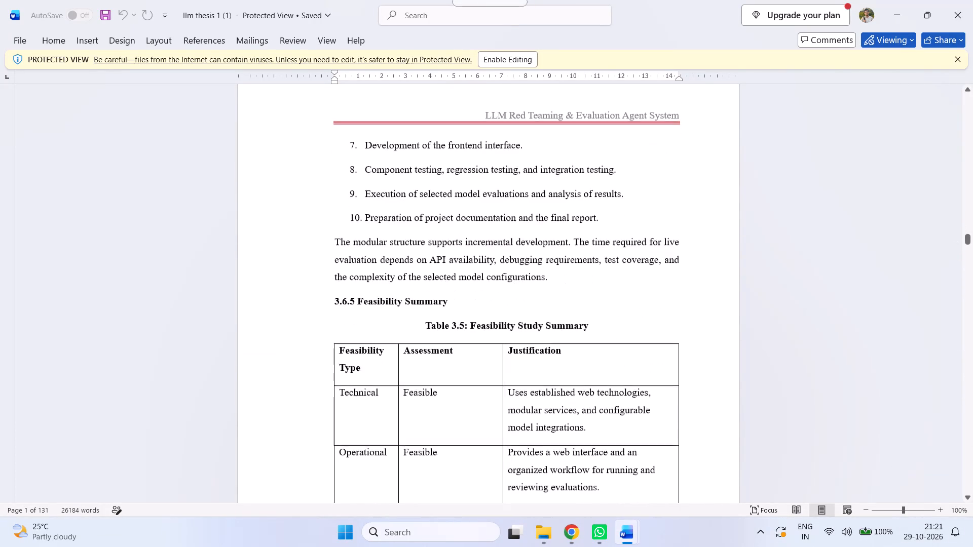
scroll(416, 349, "down", 3)
scroll(446, 285, "down", 2)
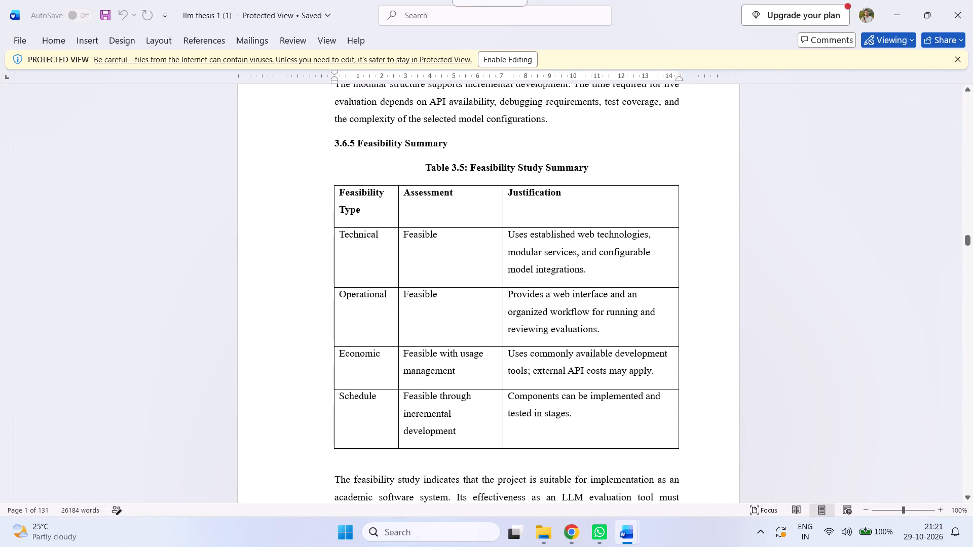
scroll(481, 372, "down", 4)
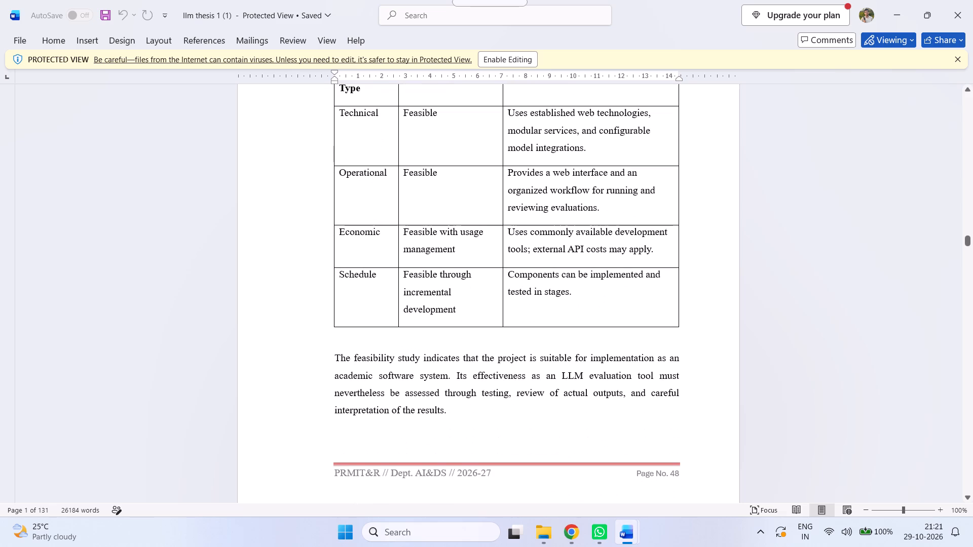
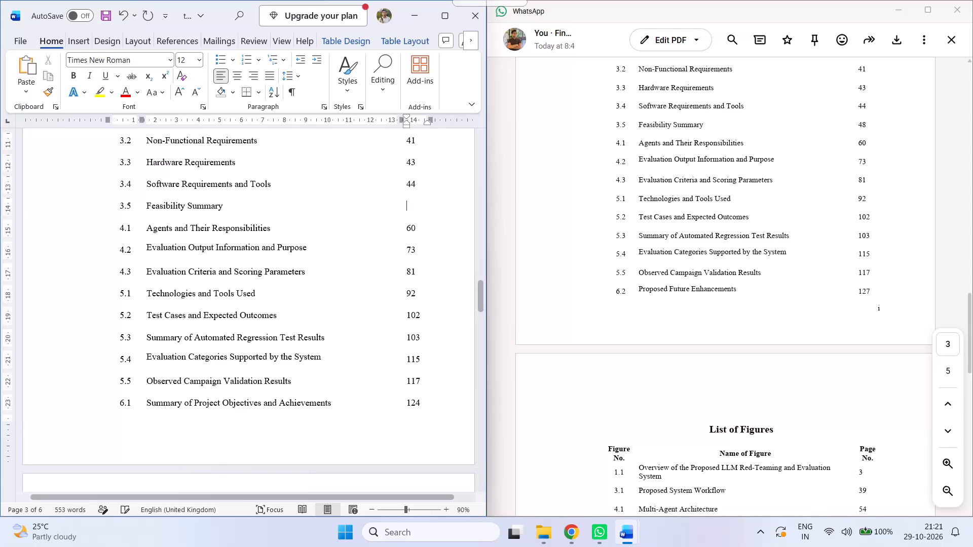
Clear the page number, title and table number of the 3.5 Feasibility Summary entry in the List of Table.
key("BackSpace")
left_click(258, 208)
key("BackSpace")
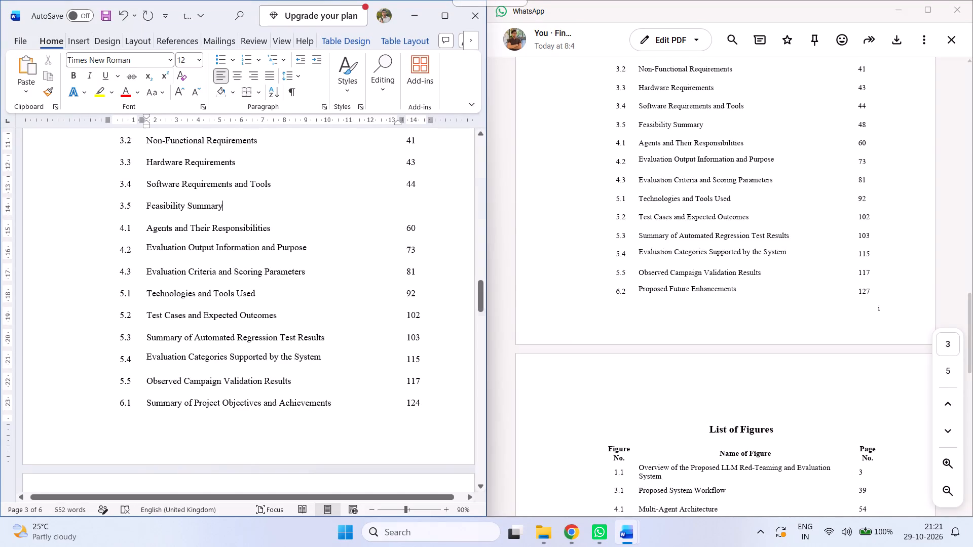
key("BackSpace")
key("BackSpace")
key("BackSpace")
key("BackSpace")
key("BackSpace")
key("BackSpace")
key("BackSpace")
key("BackSpace")
key("BackSpace")
key("BackSpace")
key("BackSpace")
key("BackSpace")
key("BackSpace")
key("BackSpace")
key("BackSpace")
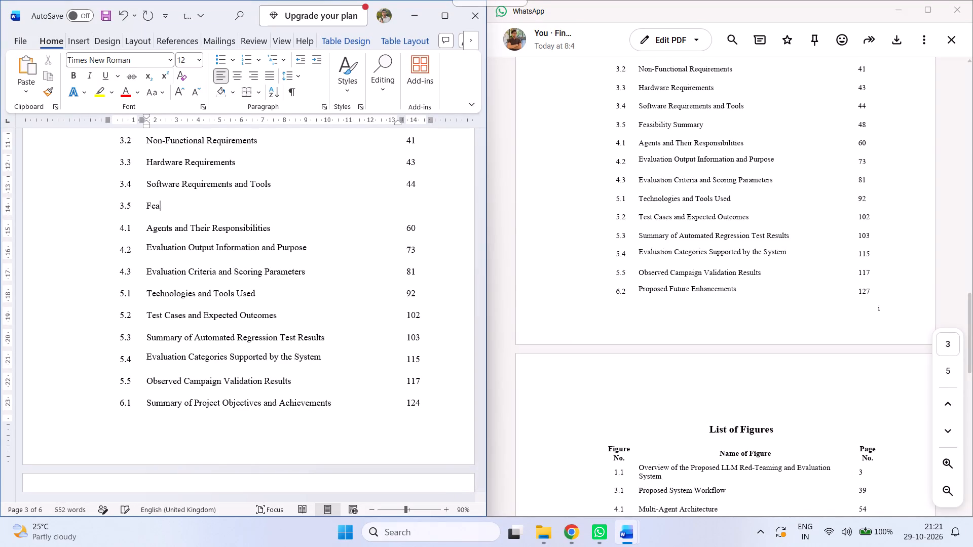
key("BackSpace")
key("BackSpace")
key("BackSpace")
left_click(133, 207)
key("BackSpace")
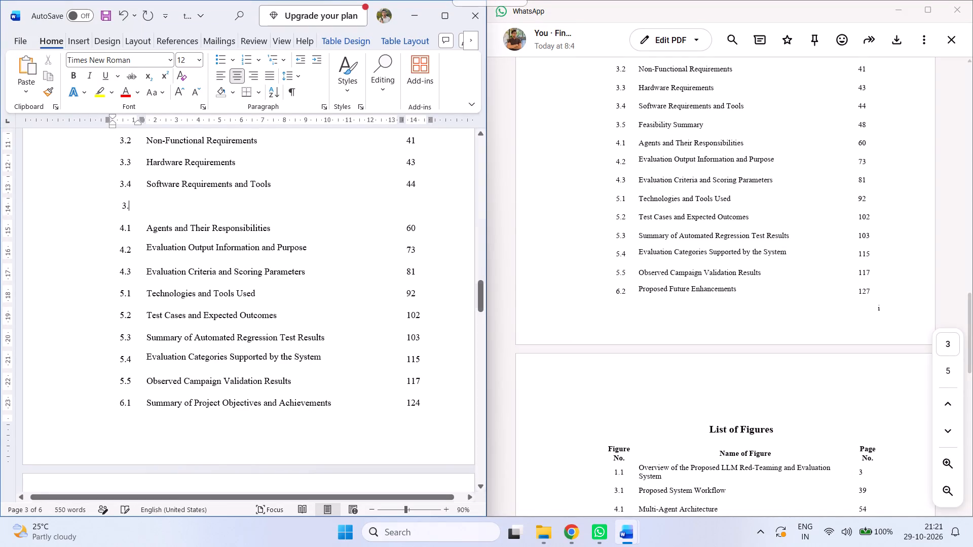
key("BackSpace")
key("BackSpace")
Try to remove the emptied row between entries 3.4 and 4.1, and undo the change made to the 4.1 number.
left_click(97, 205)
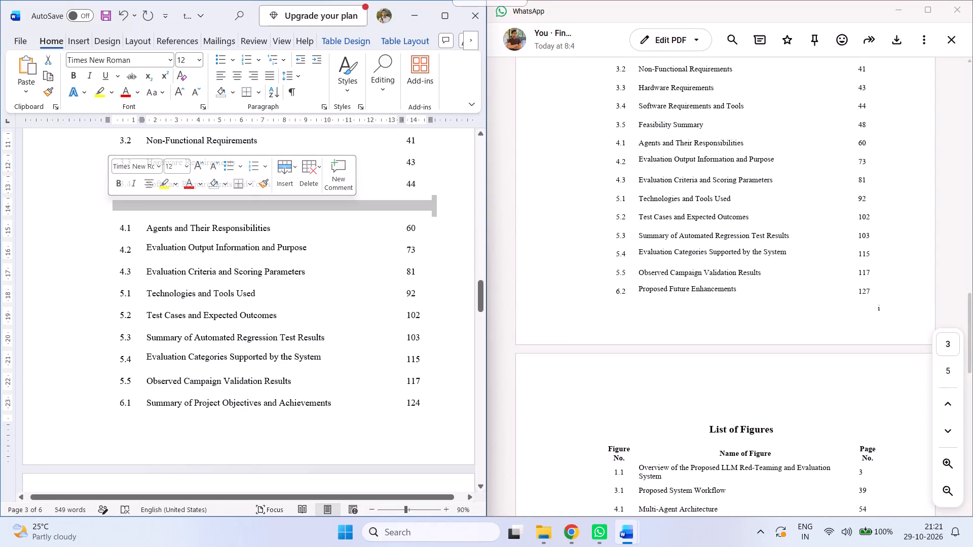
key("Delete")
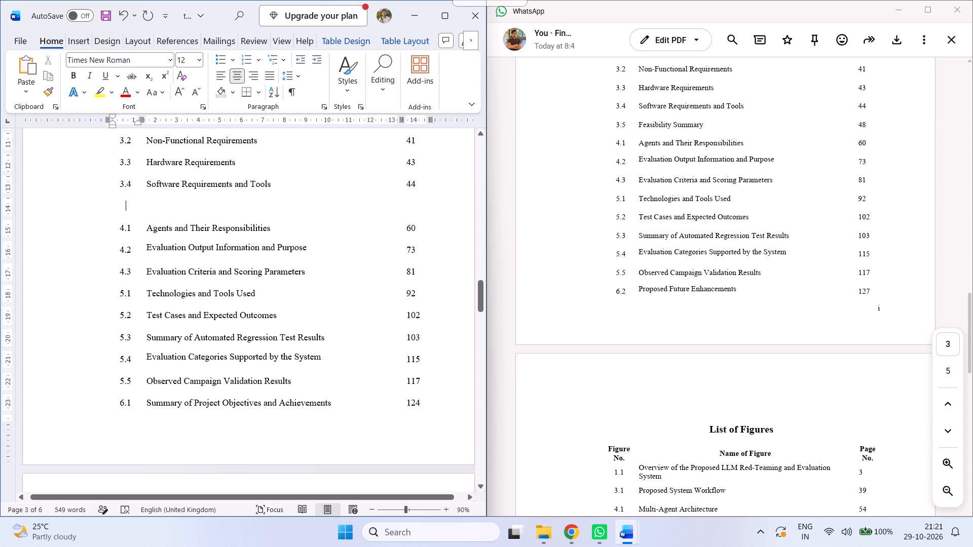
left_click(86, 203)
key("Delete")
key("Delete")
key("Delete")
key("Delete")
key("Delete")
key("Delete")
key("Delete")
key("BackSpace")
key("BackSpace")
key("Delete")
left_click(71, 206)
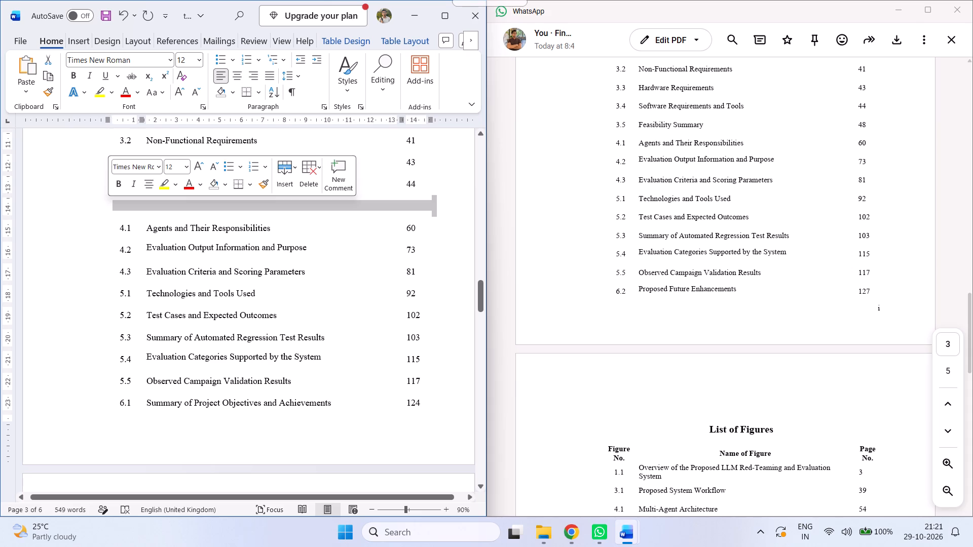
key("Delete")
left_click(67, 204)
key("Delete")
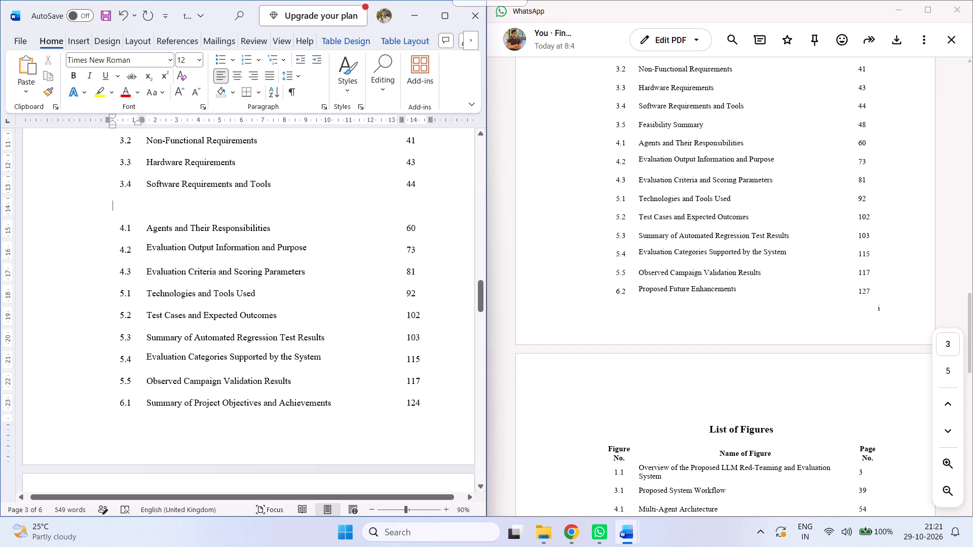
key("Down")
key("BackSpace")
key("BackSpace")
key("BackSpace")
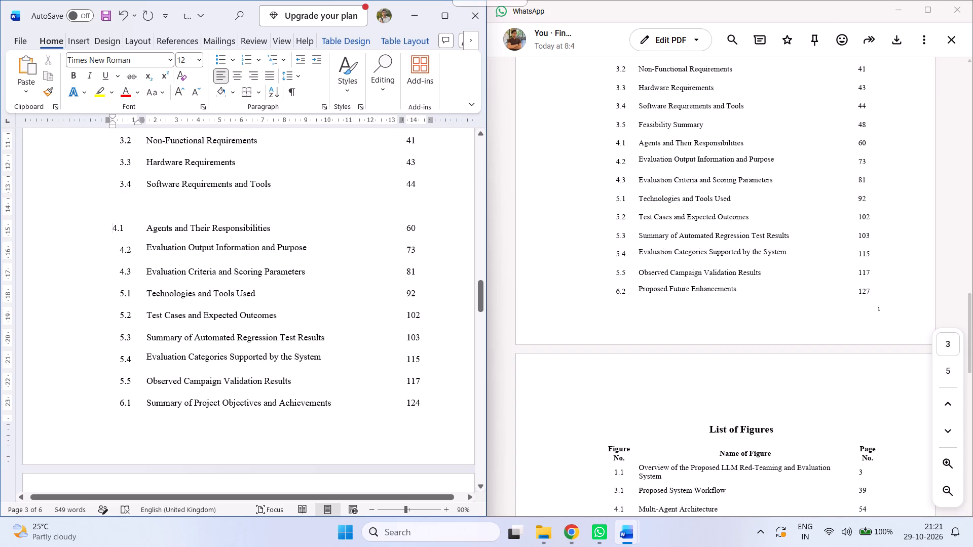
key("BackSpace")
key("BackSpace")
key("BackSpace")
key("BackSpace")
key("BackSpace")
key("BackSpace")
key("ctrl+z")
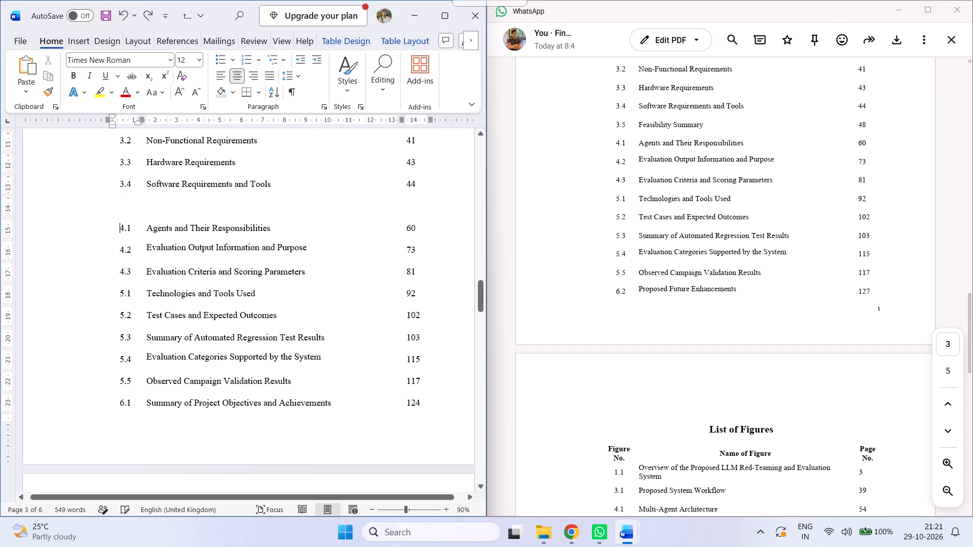
Cut the empty row between entries 3.4 and 4.1 out of the List of Table.
left_click(118, 210)
key("BackSpace")
key("BackSpace")
key("BackSpace")
key("BackSpace")
right_click(75, 205)
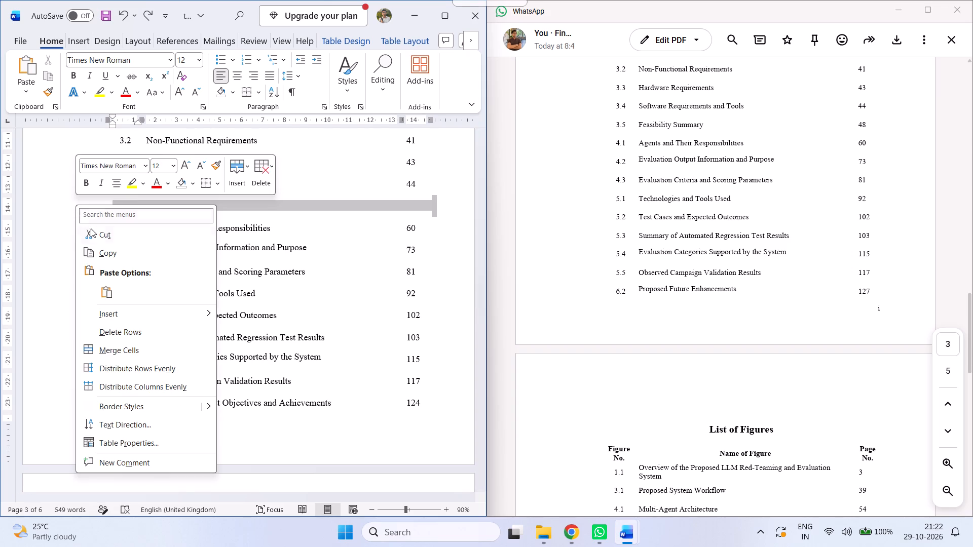
left_click(99, 235)
Check the List of Table from its heading to entry 6.2, looking at the row sequence, page numbers and page fit.
scroll(127, 314, "down", 2)
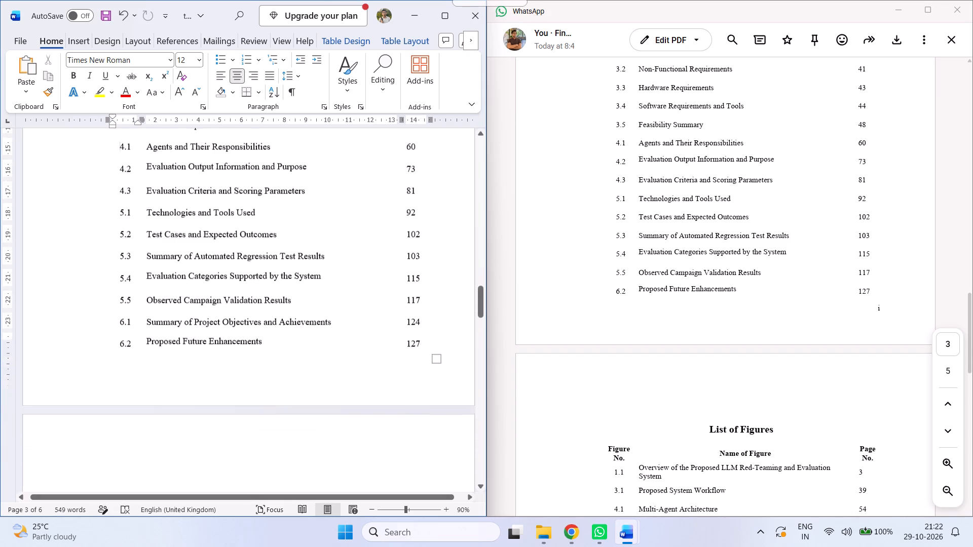
scroll(128, 316, "down", 2)
scroll(128, 316, "up", 5)
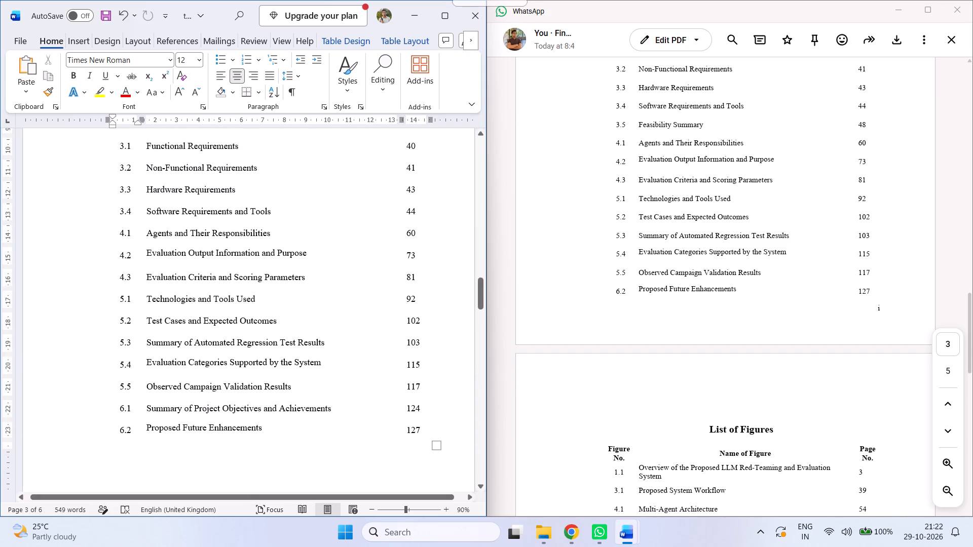
scroll(117, 303, "up", 12)
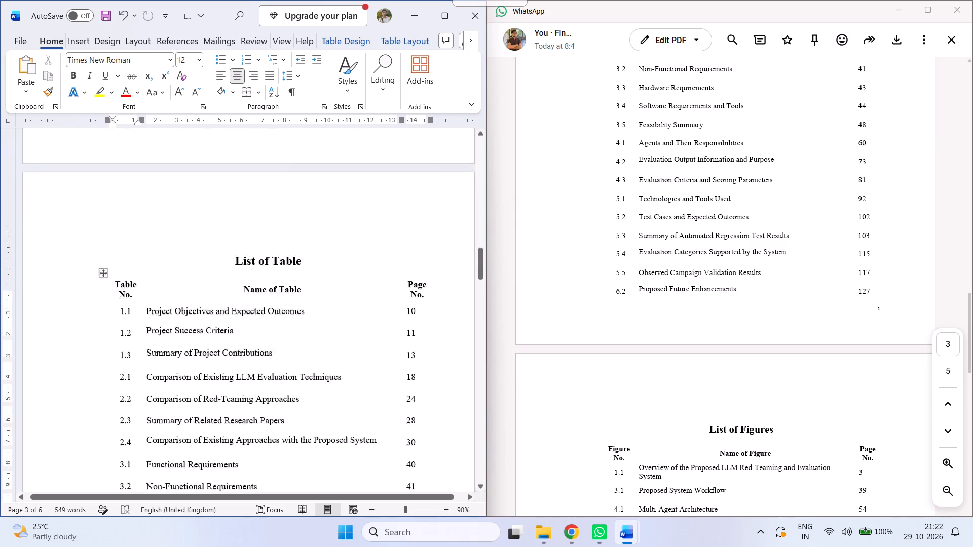
scroll(117, 303, "up", 2)
scroll(117, 303, "down", 15)
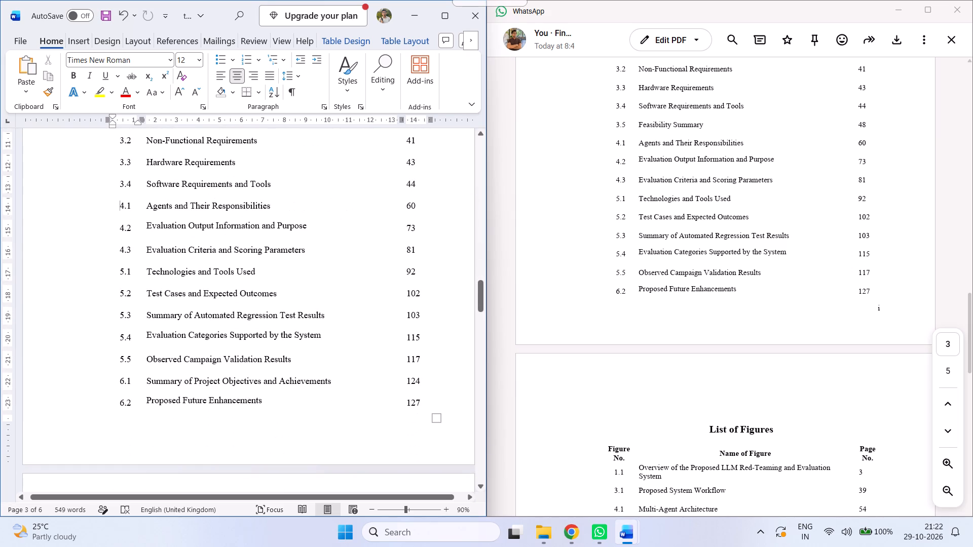
Delete the blank lines above the List of Figures heading to bring it up to the top of its page.
scroll(115, 303, "down", 8)
scroll(115, 303, "up", 1)
scroll(115, 303, "down", 5)
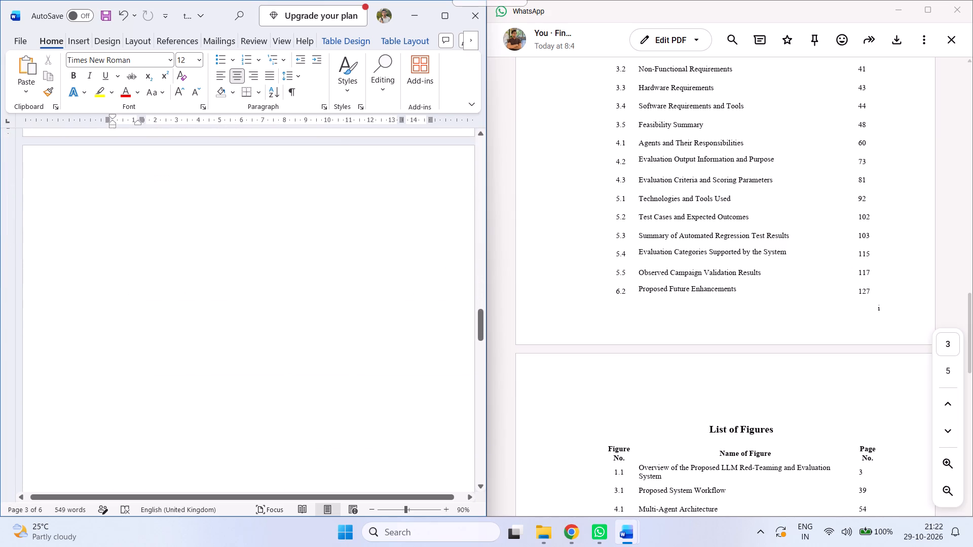
scroll(115, 303, "down", 10)
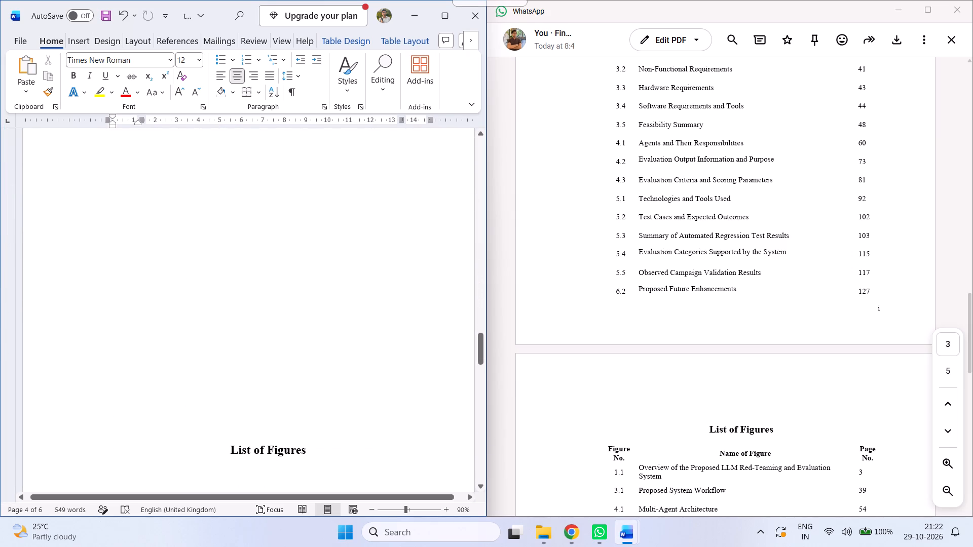
left_click(220, 443)
left_click(244, 429)
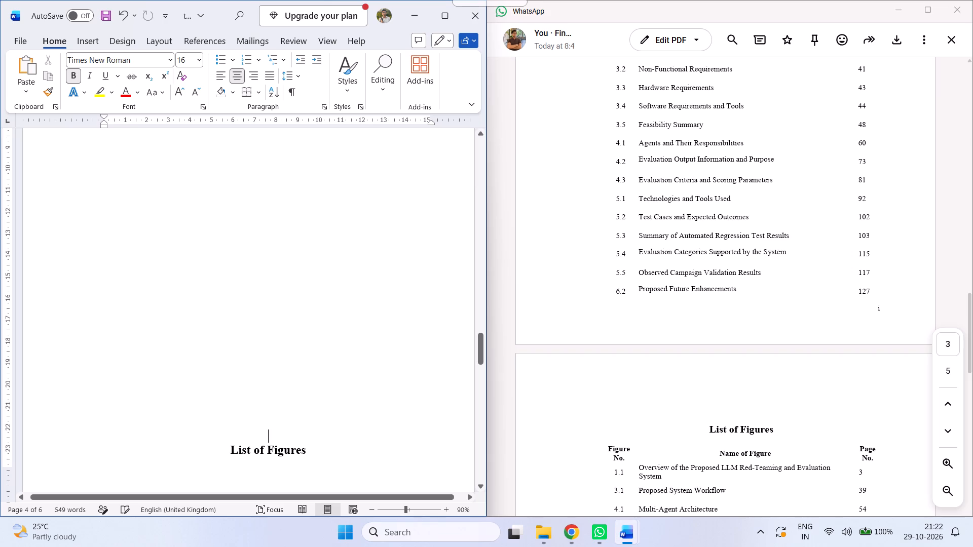
key("BackSpace")
key("BackSpace")
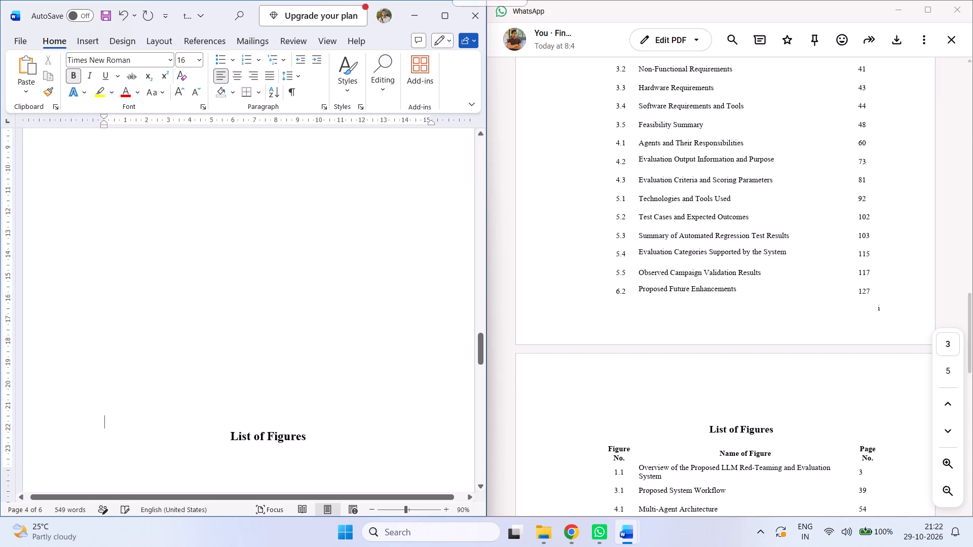
key("BackSpace")
key("BackSpace")
key("BackSpace")
key("BackSpace")
key("BackSpace")
key("BackSpace")
key("BackSpace")
key("BackSpace")
key("BackSpace")
key("BackSpace")
scroll(250, 352, "up", 7)
key("BackSpace")
key("BackSpace")
key("BackSpace")
key("BackSpace")
key("BackSpace")
key("BackSpace")
key("BackSpace")
key("BackSpace")
key("BackSpace")
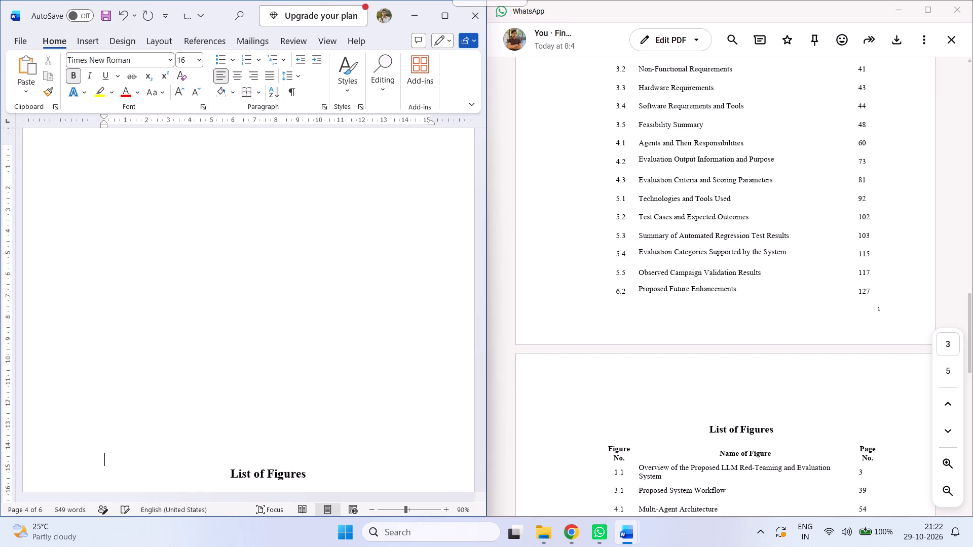
scroll(248, 352, "up", 6)
key("BackSpace")
key("BackSpace")
key("BackSpace")
key("BackSpace")
key("BackSpace")
key("BackSpace")
key("BackSpace")
key("BackSpace")
key("BackSpace")
key("BackSpace")
key("BackSpace")
key("BackSpace")
key("BackSpace")
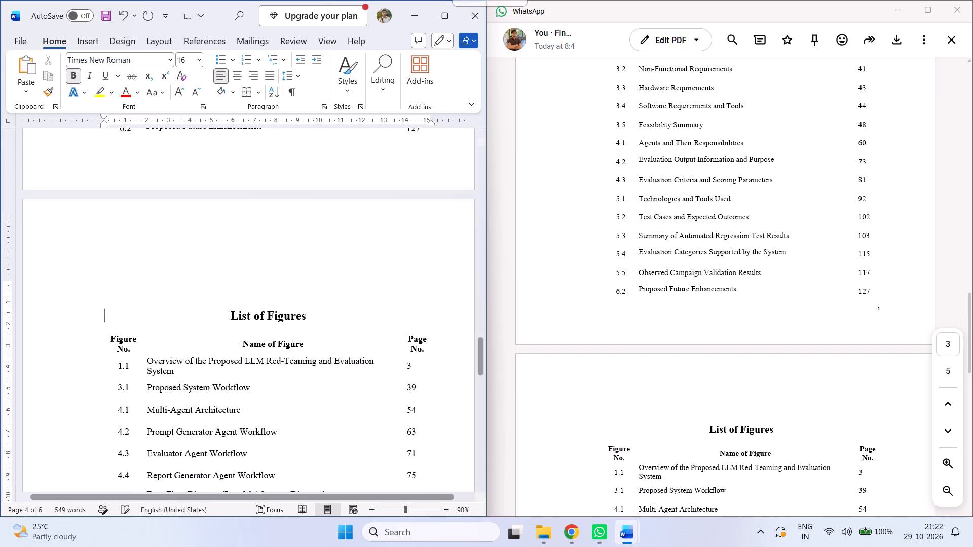
key("BackSpace")
key("BackSpace")
key("BackSpace")
key("BackSpace")
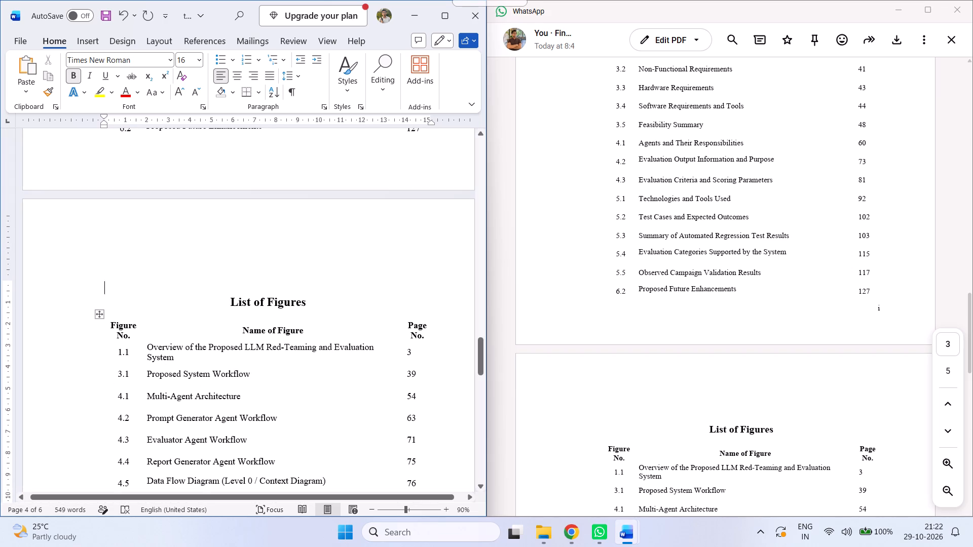
key("BackSpace")
key("BackSpace")
key("BackSpace")
scroll(198, 266, "down", 7)
scroll(195, 267, "down", 20)
scroll(195, 267, "down", 1)
scroll(195, 267, "up", 1)
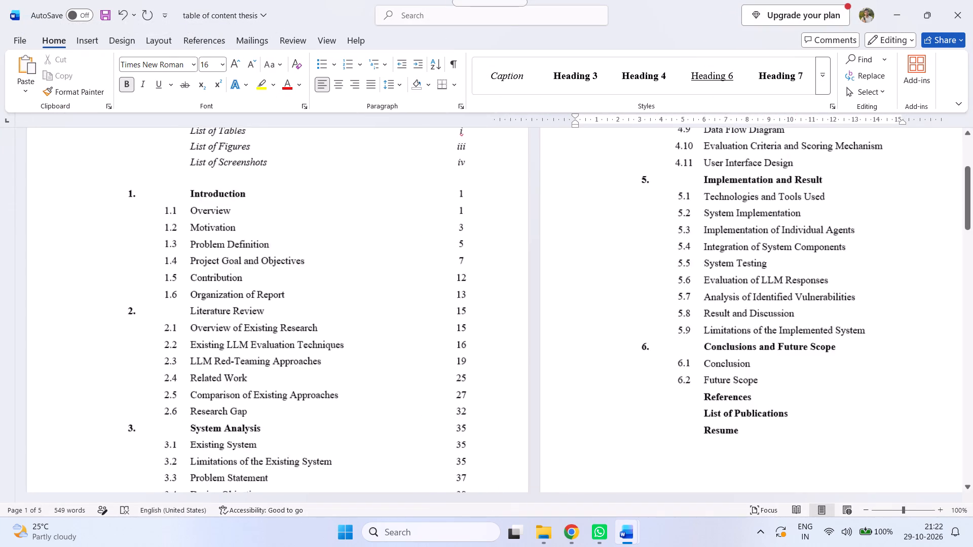
scroll(506, 313, "up", 5, "ctrl")
scroll(506, 313, "up", 14)
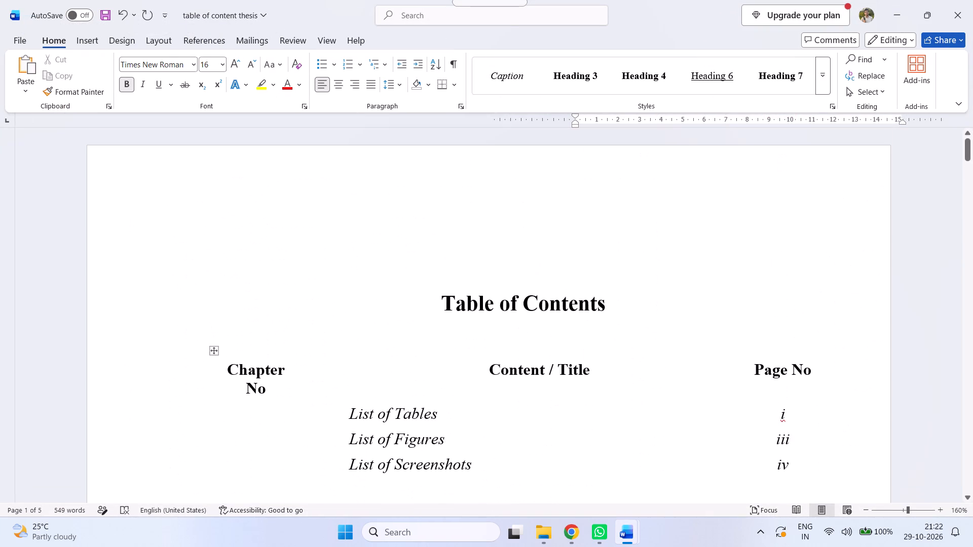
scroll(506, 313, "down", 5)
scroll(506, 313, "down", 4, "ctrl")
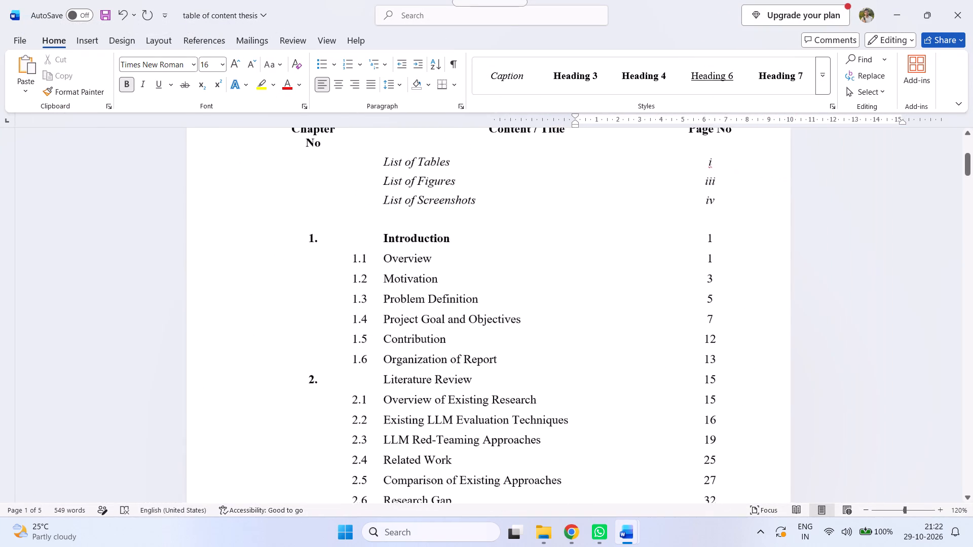
scroll(506, 313, "down", 19)
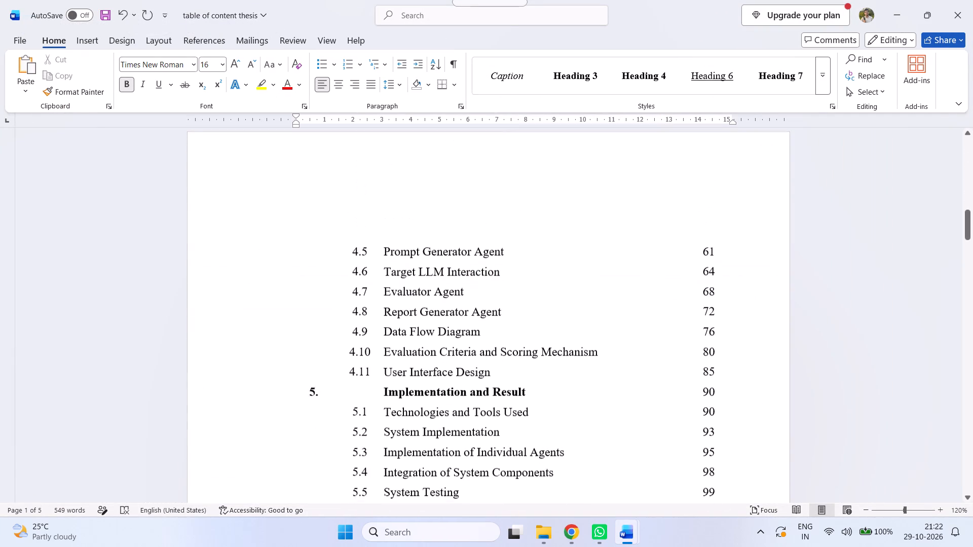
scroll(506, 310, "down", 17)
scroll(506, 310, "down", 7)
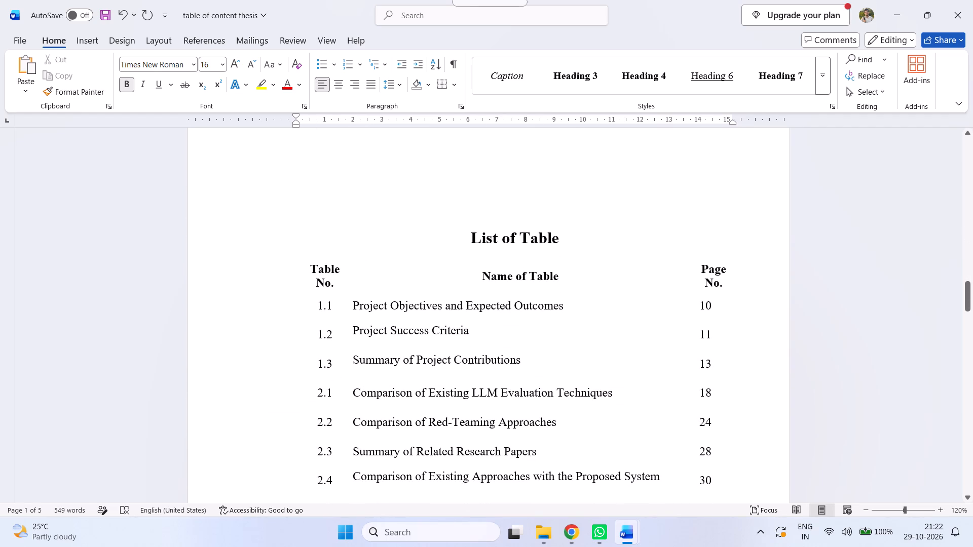
Review the List of Table, List of Figures and List of Screenshot entries, and return to the start of the Table of Contents.
scroll(426, 359, "down", 1)
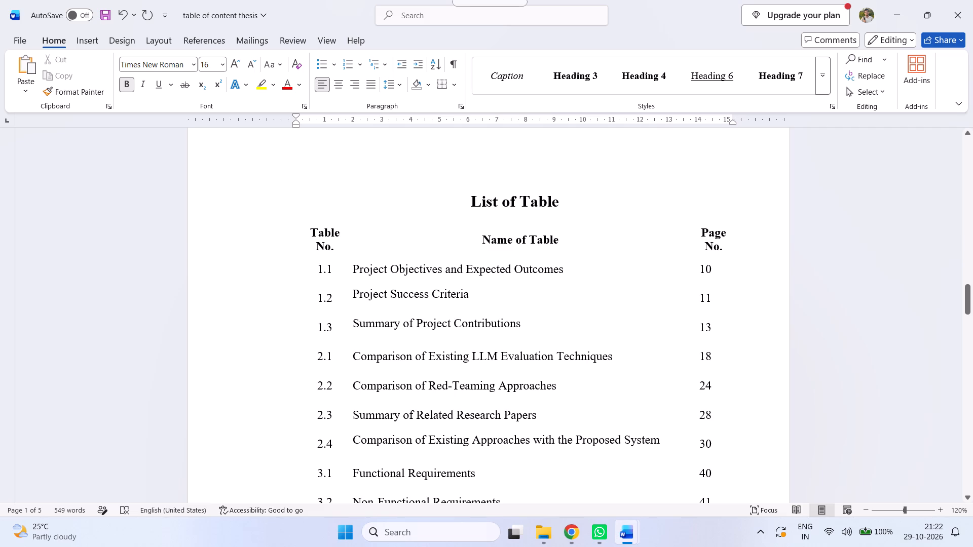
left_click(329, 257)
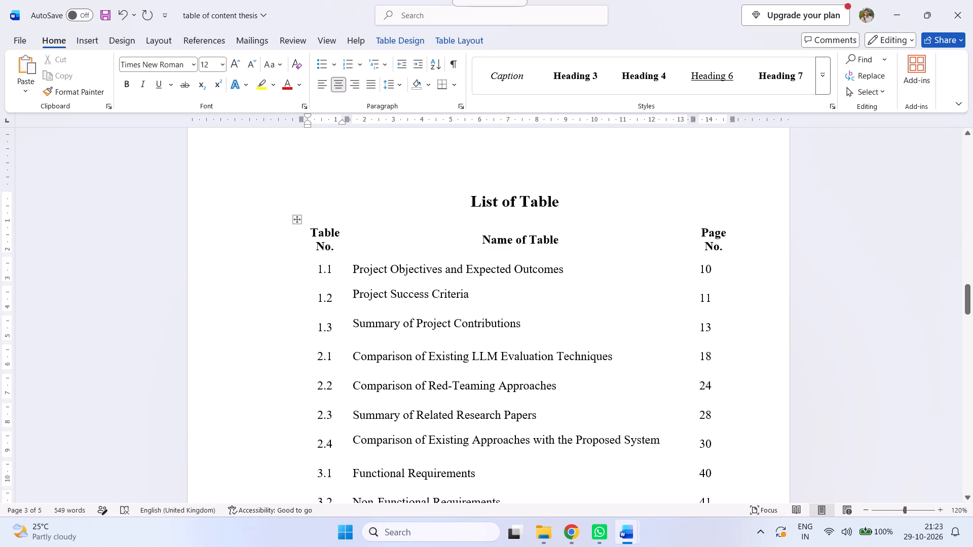
scroll(898, 312, "down", 6)
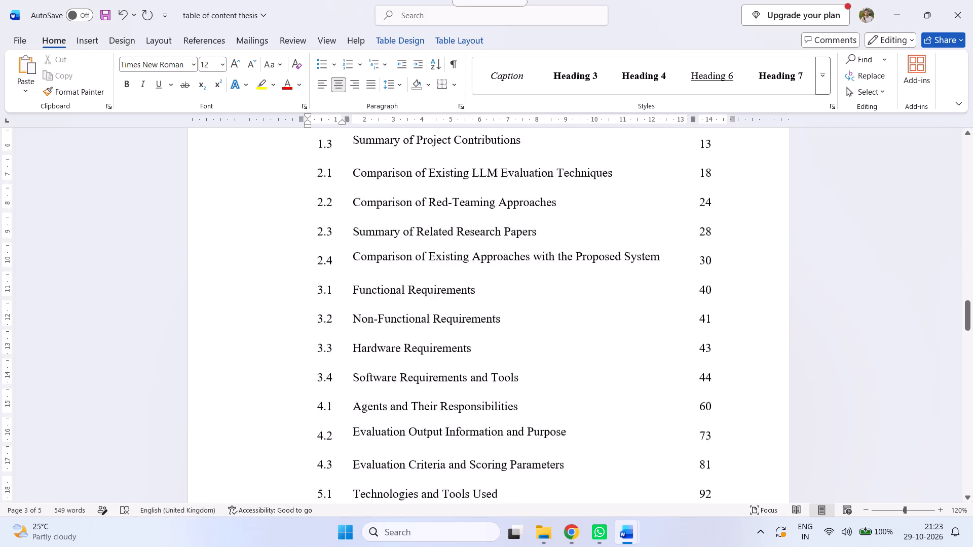
scroll(841, 330, "down", 9)
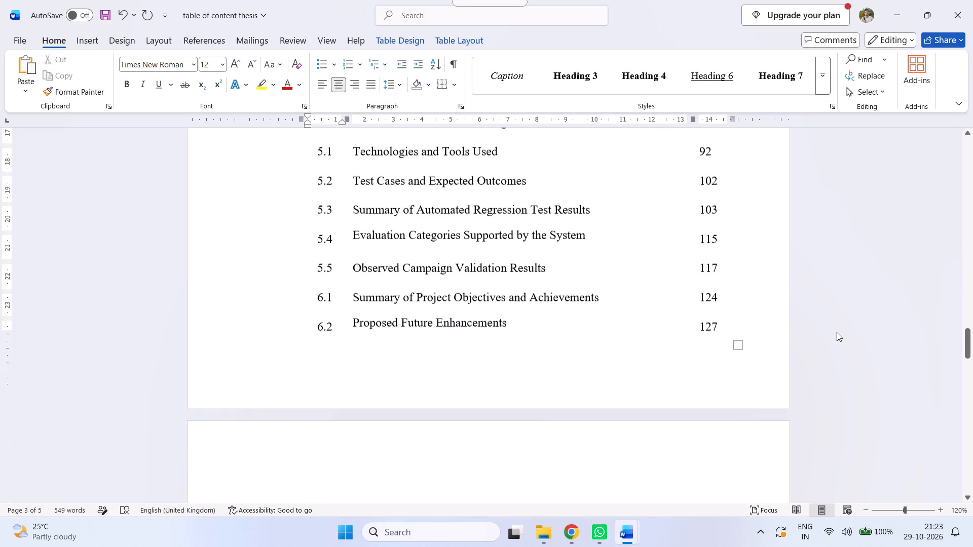
scroll(837, 332, "down", 8)
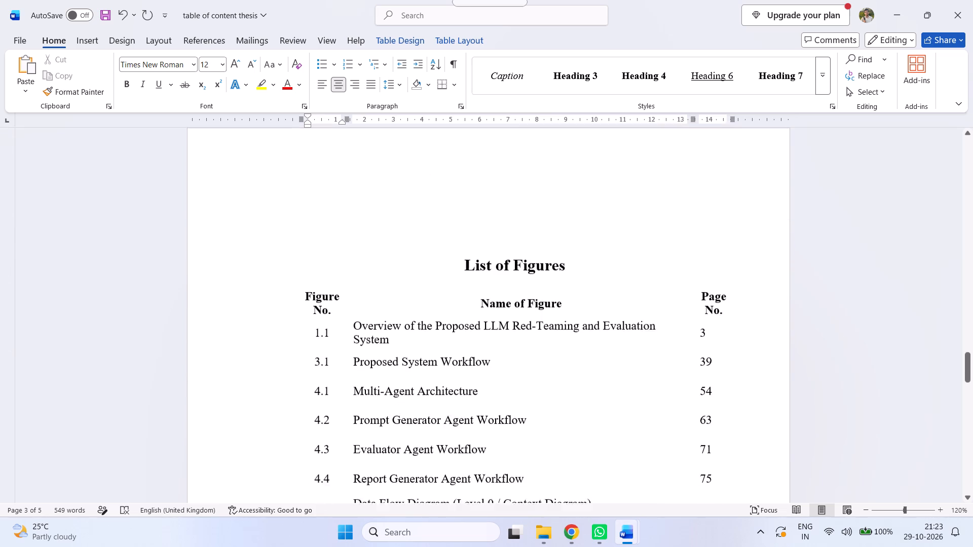
scroll(835, 333, "down", 2)
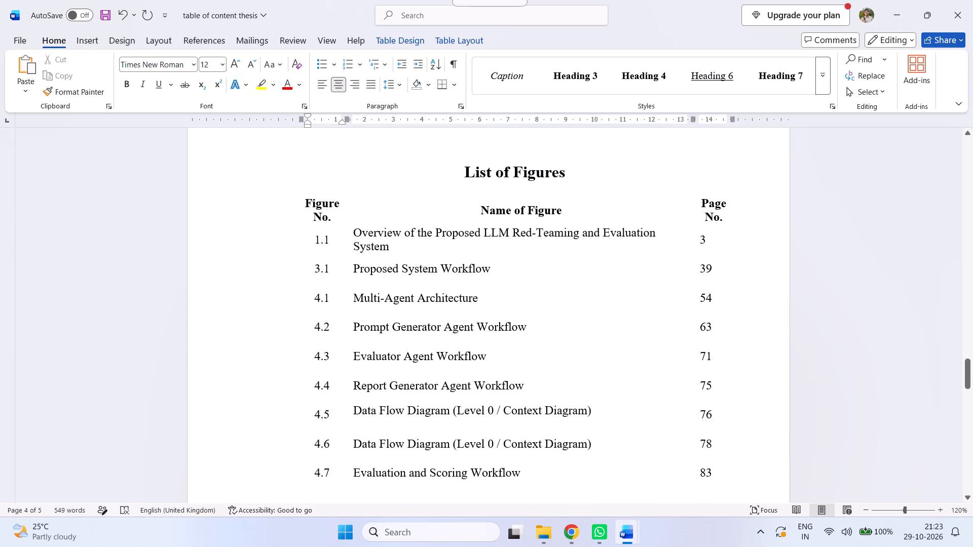
scroll(830, 330, "down", 5)
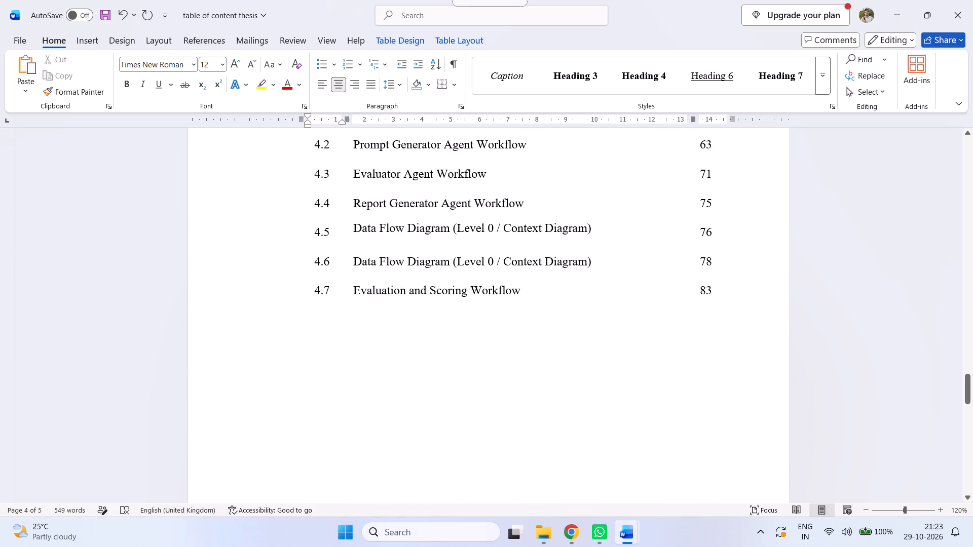
scroll(808, 323, "down", 18)
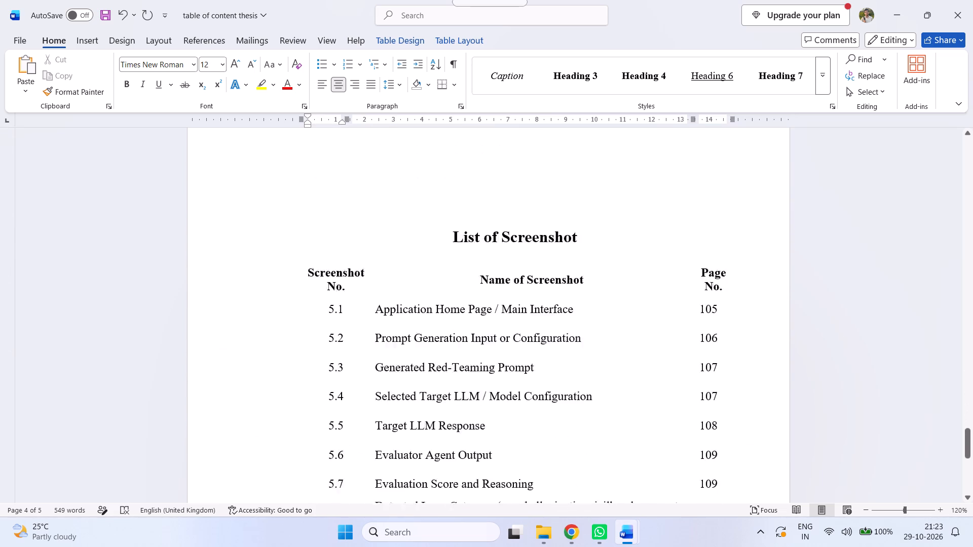
scroll(798, 323, "down", 14)
scroll(795, 323, "up", 15)
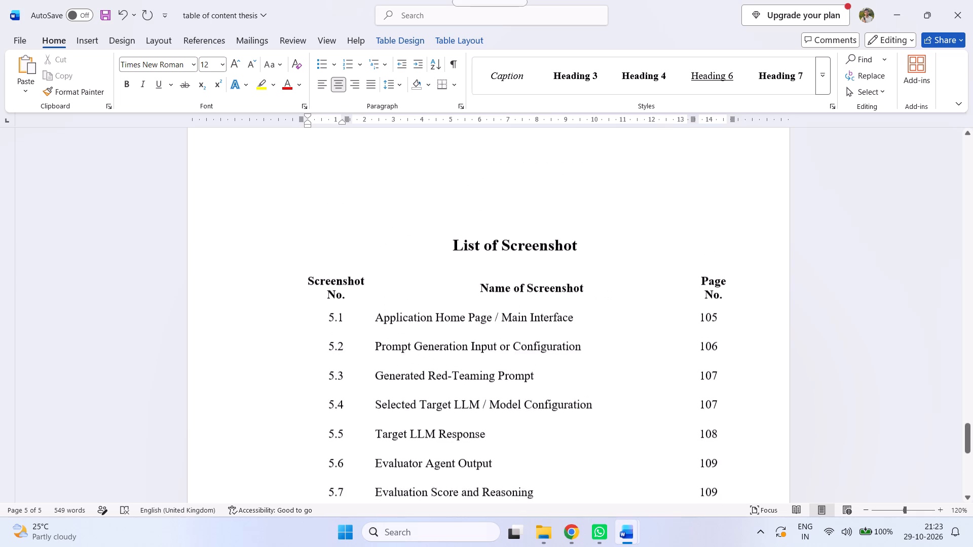
scroll(795, 323, "up", 20)
scroll(795, 323, "up", 20)
scroll(795, 323, "up", 1)
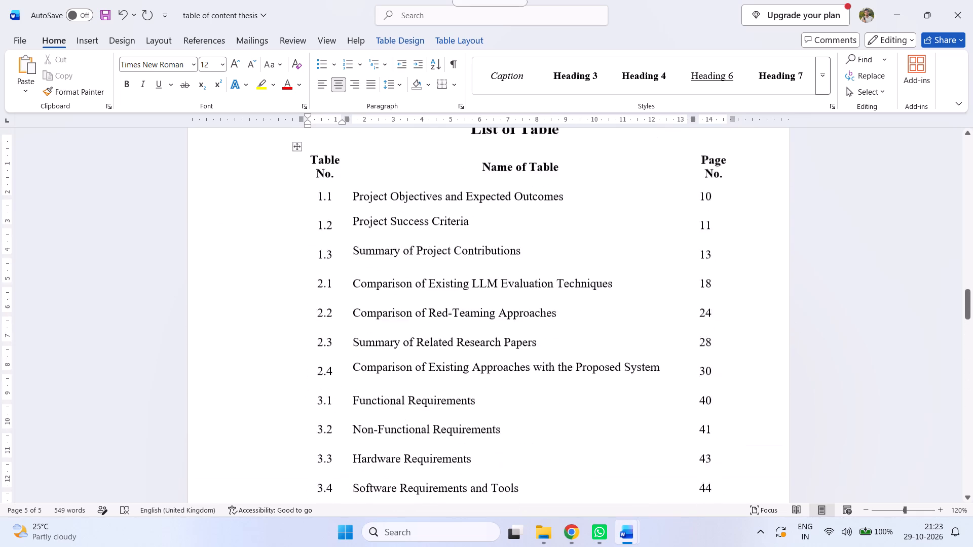
scroll(795, 323, "up", 20)
scroll(795, 323, "up", 20)
scroll(795, 323, "up", 1)
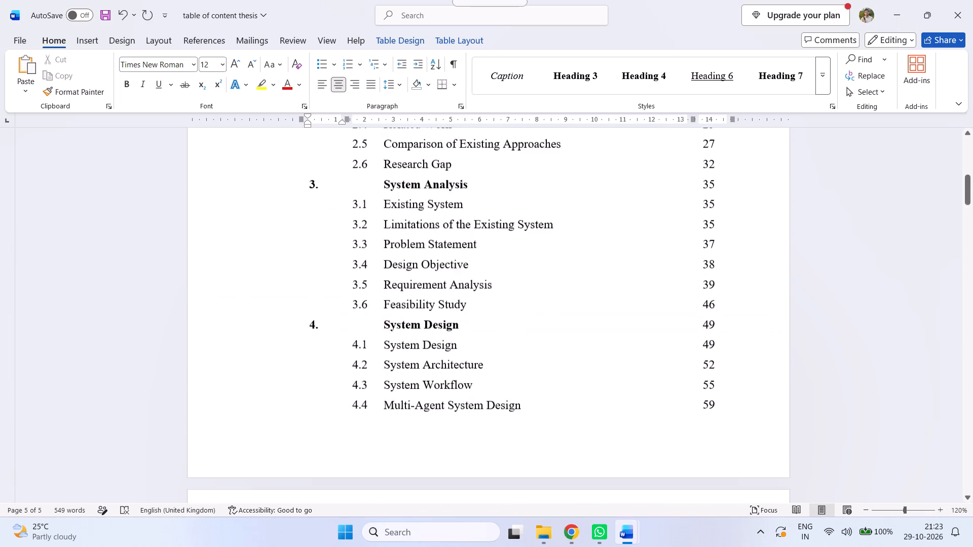
scroll(793, 322, "up", 20)
scroll(793, 322, "up", 3)
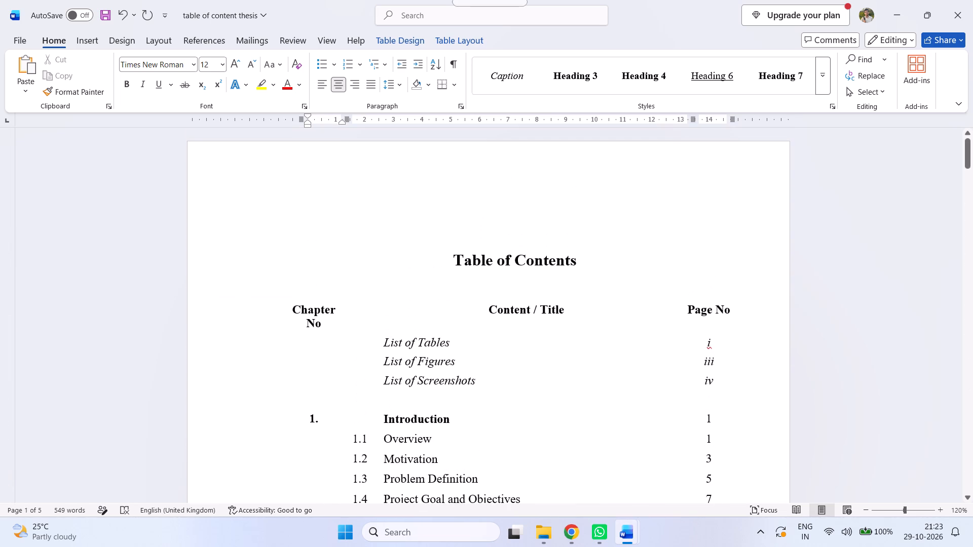
Save the table of content thesis document.
key("ctrl+s")
key("ctrl+s")
key("ctrl+s")
key("ctrl+s")
Save a copy of the document as a Word file named MD FINAL TOC in the Final folder.
left_click(24, 45)
left_click(57, 231)
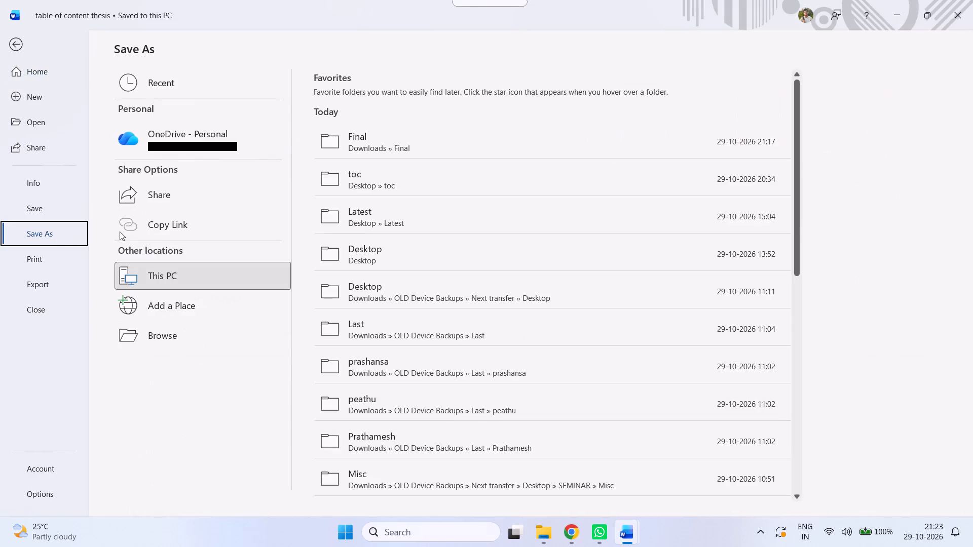
left_click(174, 338)
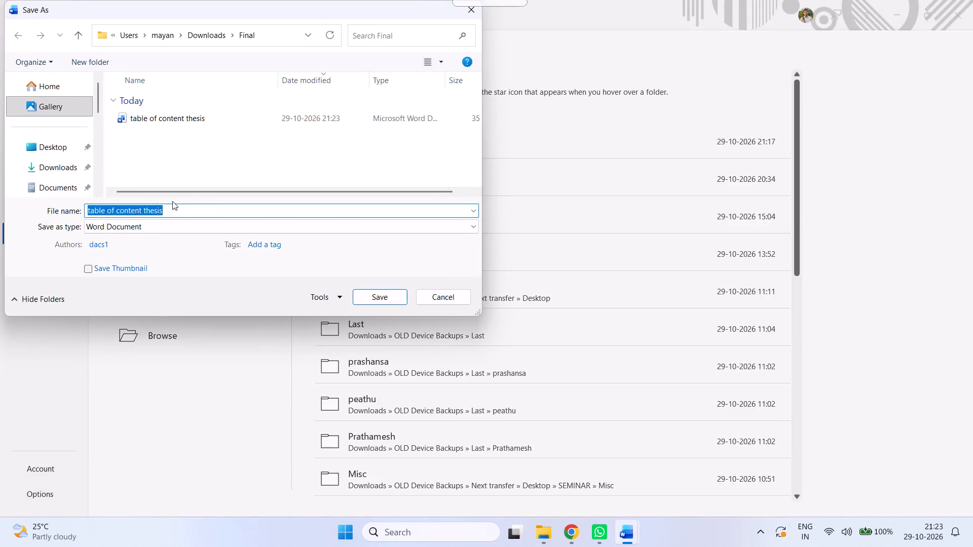
type("MD FINAL TOC")
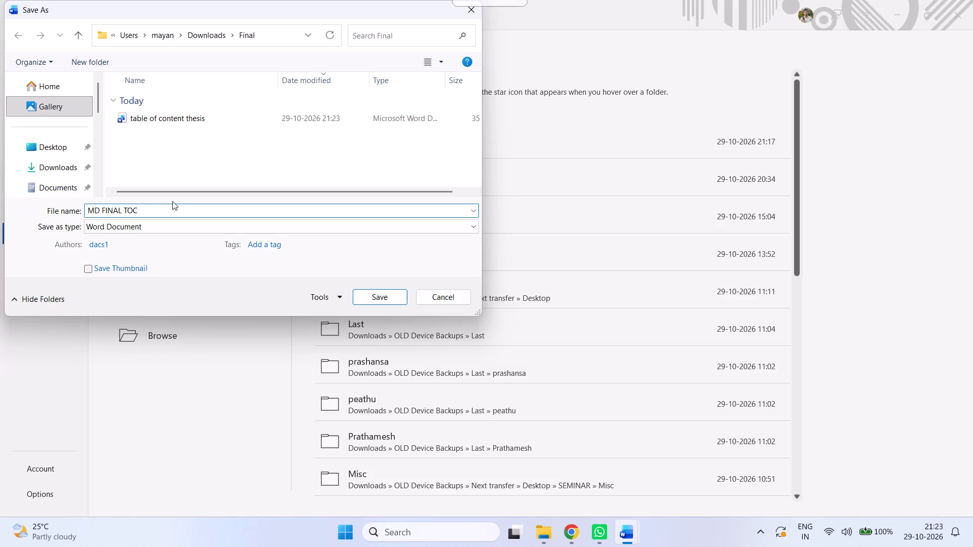
key("Return")
Export MD FINAL TOC as a PDF in the Final folder, optimized as Standard and opened after publishing.
left_click(26, 47)
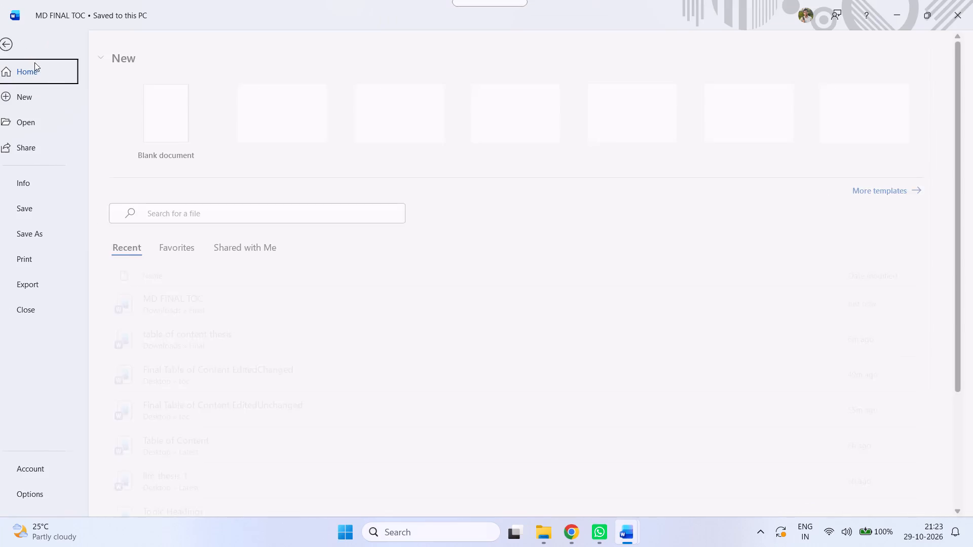
left_click(56, 230)
left_click(170, 334)
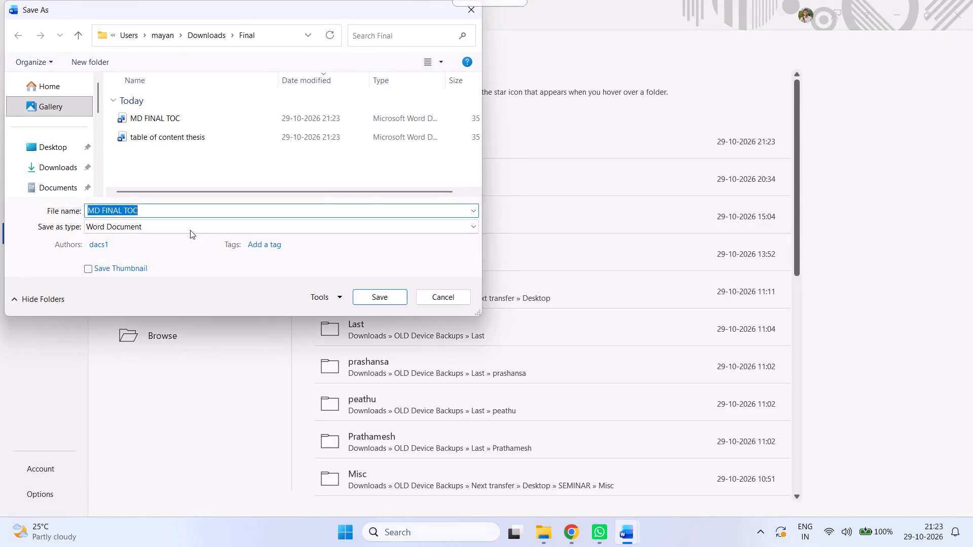
left_click(189, 229)
left_click(148, 296)
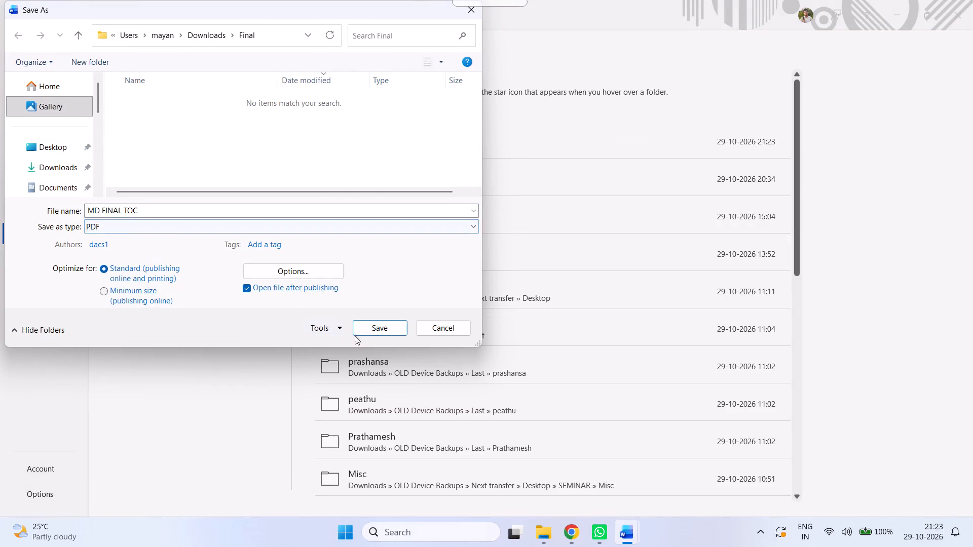
left_click(373, 325)
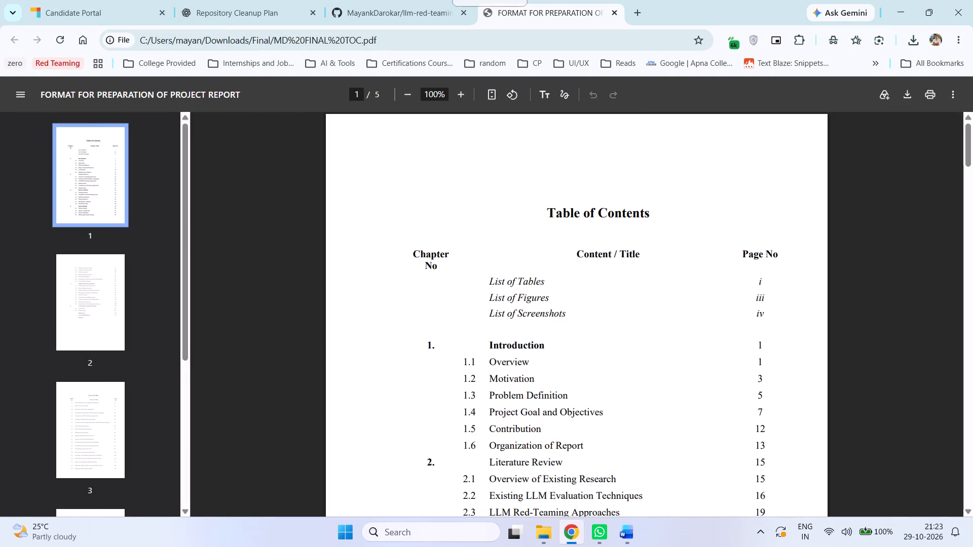
Back in the MD FINAL TOC Word document, set the contents page numbers to ii for List of Figures and iii for List of Screenshots.
left_click(631, 534)
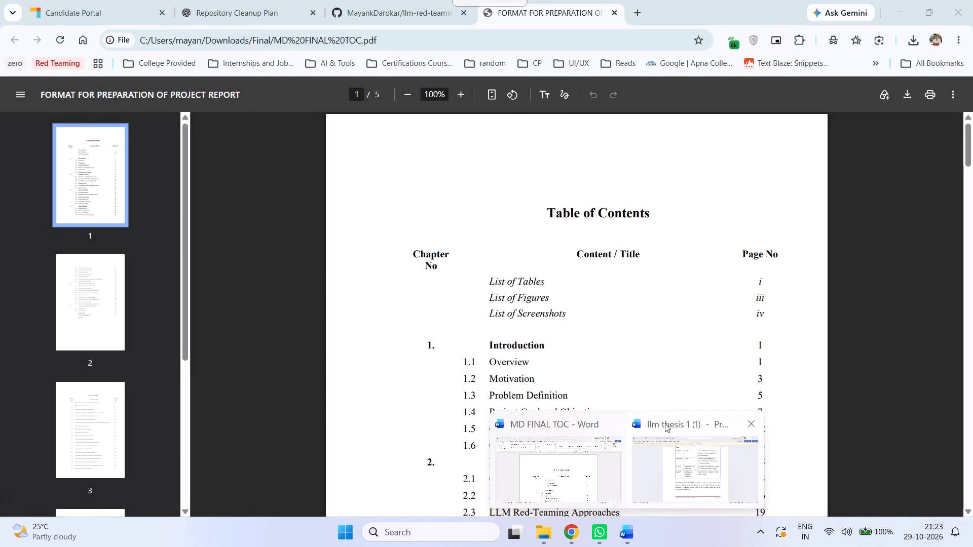
left_click(574, 458)
left_click(716, 363)
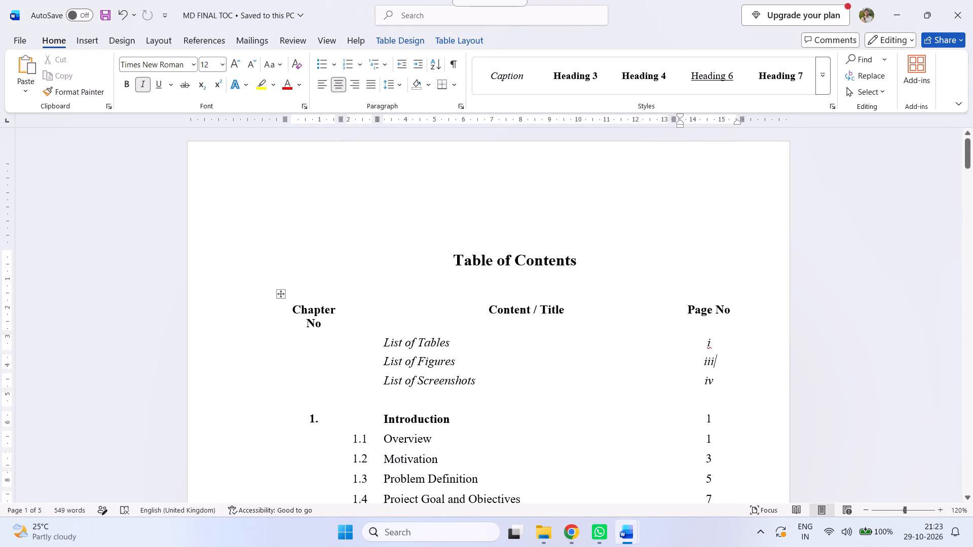
key("BackSpace")
key("BackSpace")
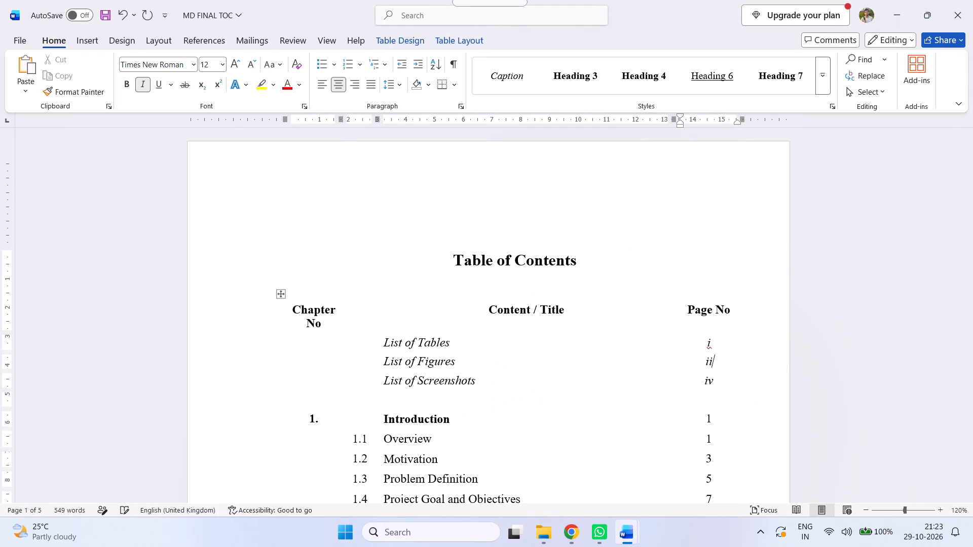
key("i")
left_click(720, 382)
key("BackSpace")
type("ii")
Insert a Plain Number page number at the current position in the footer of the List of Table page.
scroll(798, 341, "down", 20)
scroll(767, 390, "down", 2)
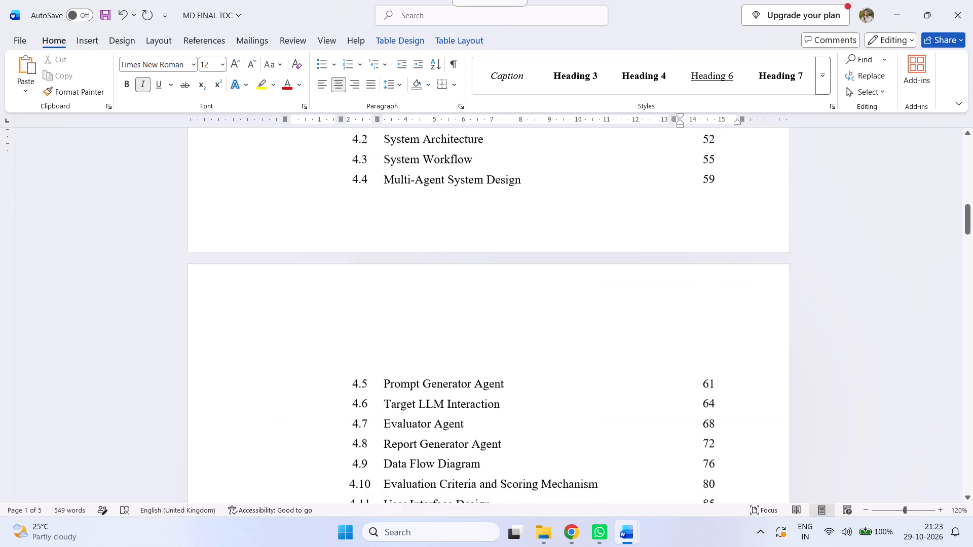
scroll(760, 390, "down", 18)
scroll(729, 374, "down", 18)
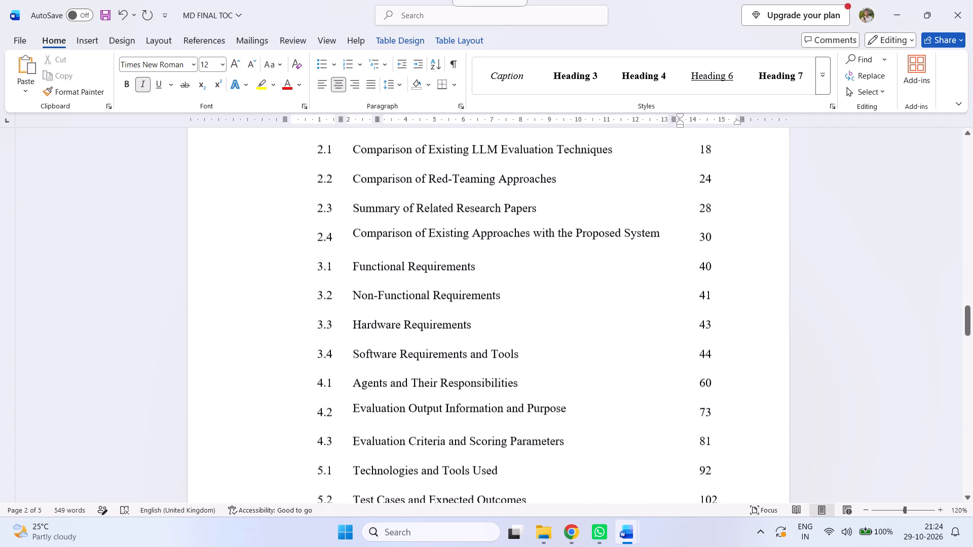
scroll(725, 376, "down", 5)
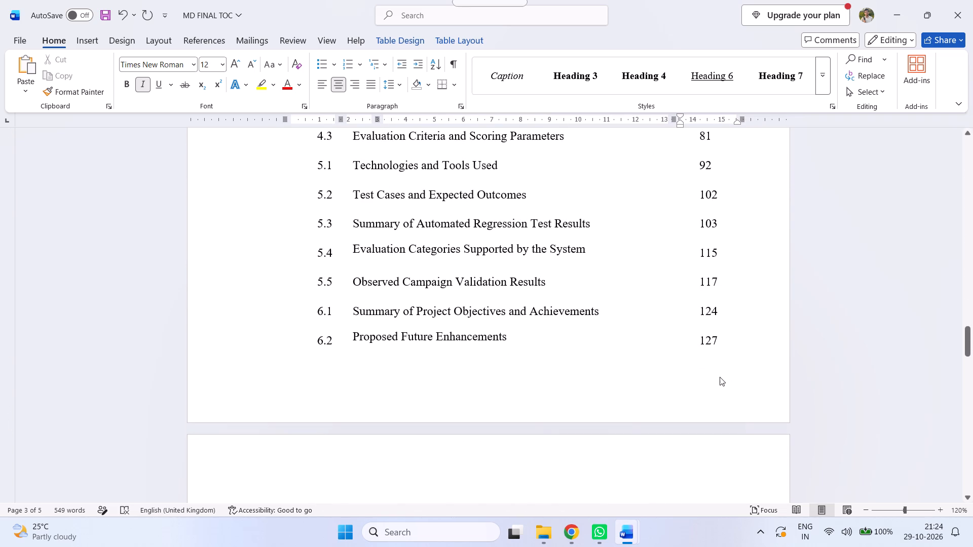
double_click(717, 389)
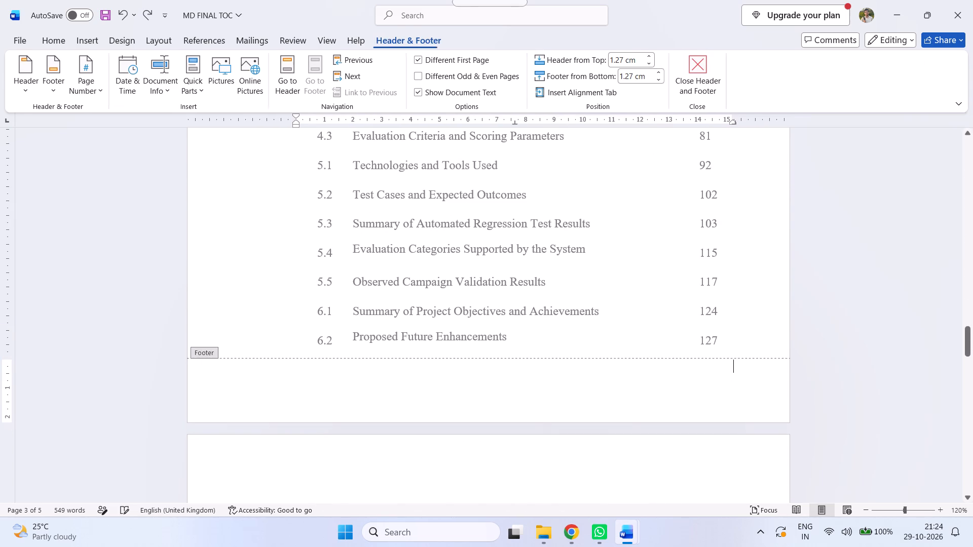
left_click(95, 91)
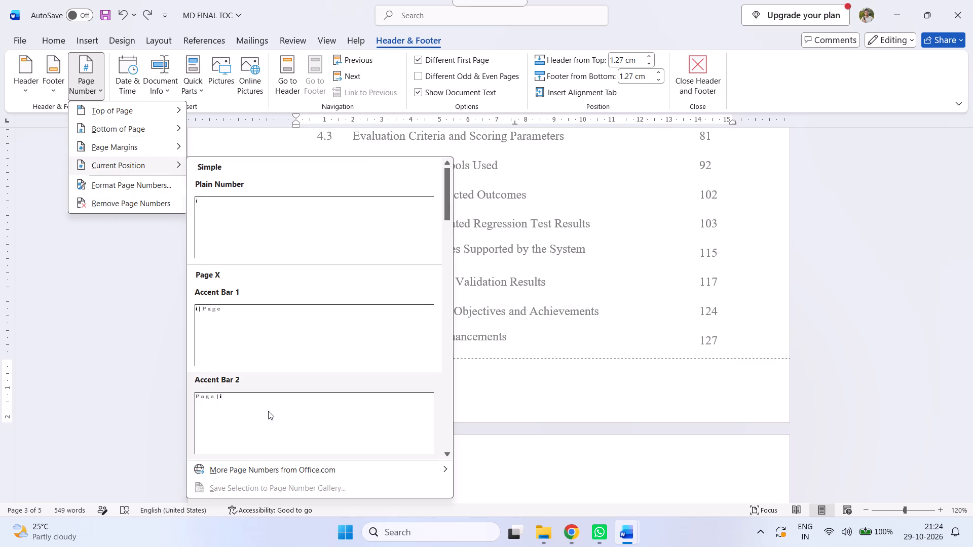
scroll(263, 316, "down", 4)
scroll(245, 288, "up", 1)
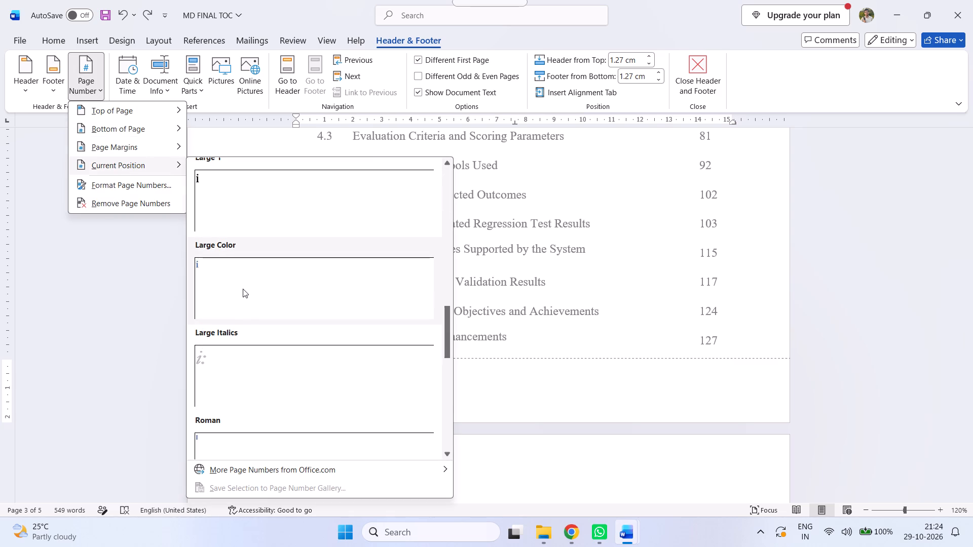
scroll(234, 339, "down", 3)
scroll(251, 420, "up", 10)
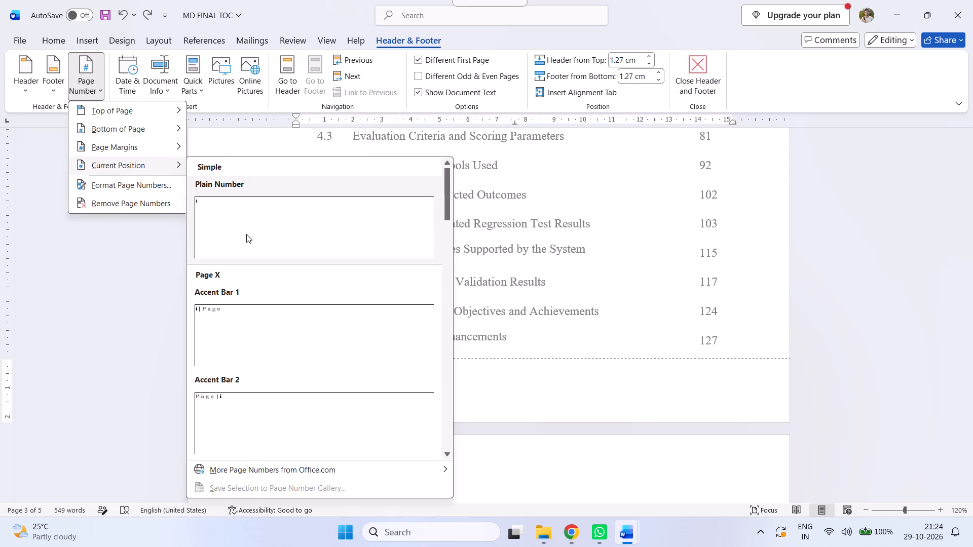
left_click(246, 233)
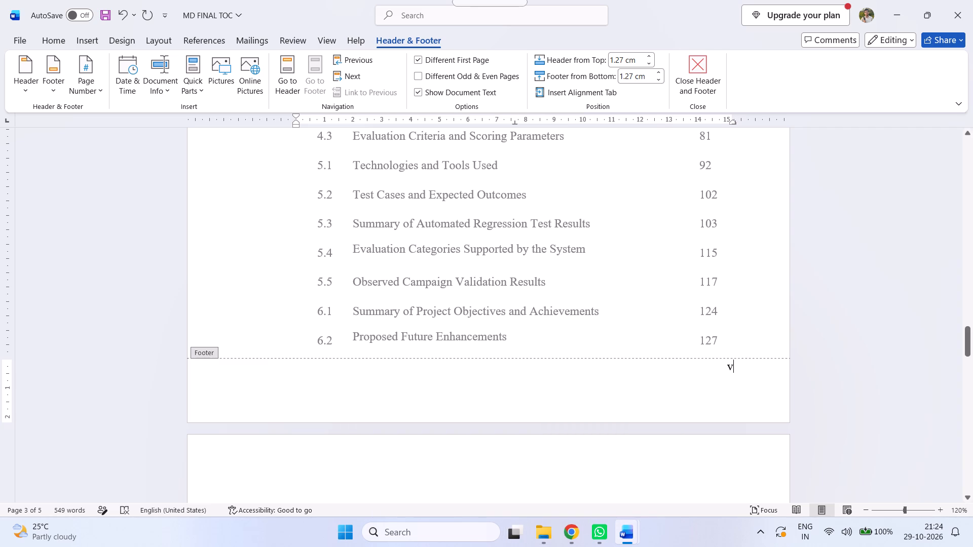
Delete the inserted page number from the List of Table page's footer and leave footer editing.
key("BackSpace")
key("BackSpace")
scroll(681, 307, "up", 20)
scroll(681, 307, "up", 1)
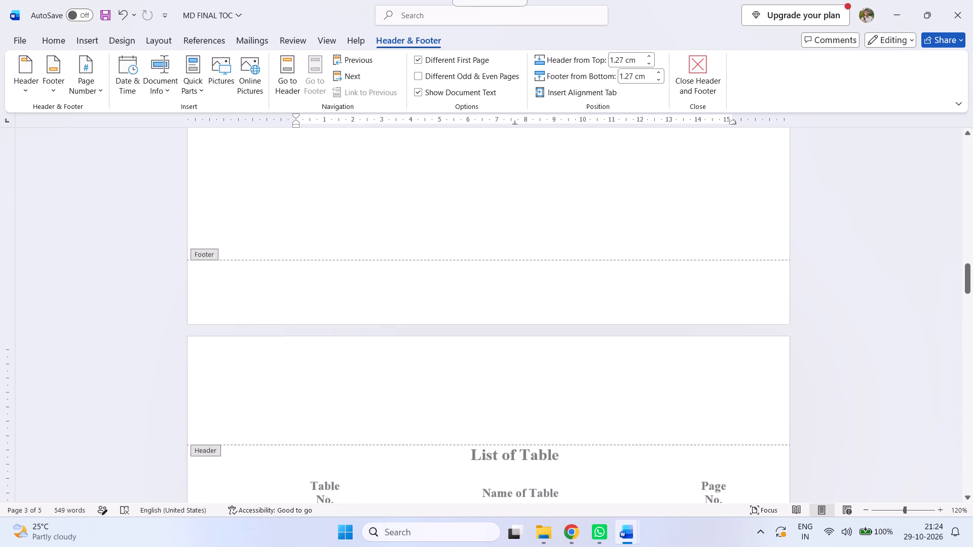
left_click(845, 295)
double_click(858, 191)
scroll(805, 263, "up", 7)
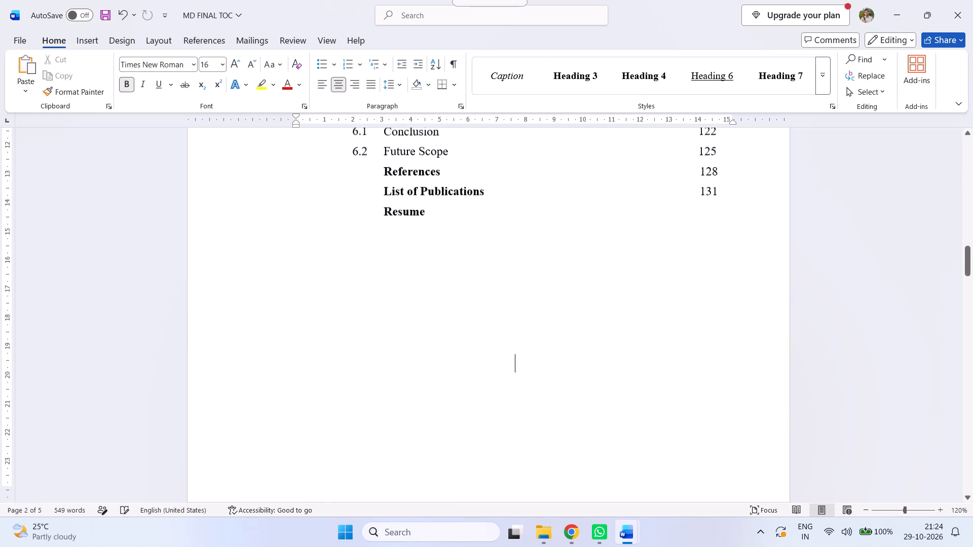
Print only pages 1 and 2, the Table of Contents, to a PDF named Top pages in the Final folder in Downloads.
scroll(805, 268, "up", 20)
scroll(805, 268, "up", 20)
scroll(805, 268, "up", 1)
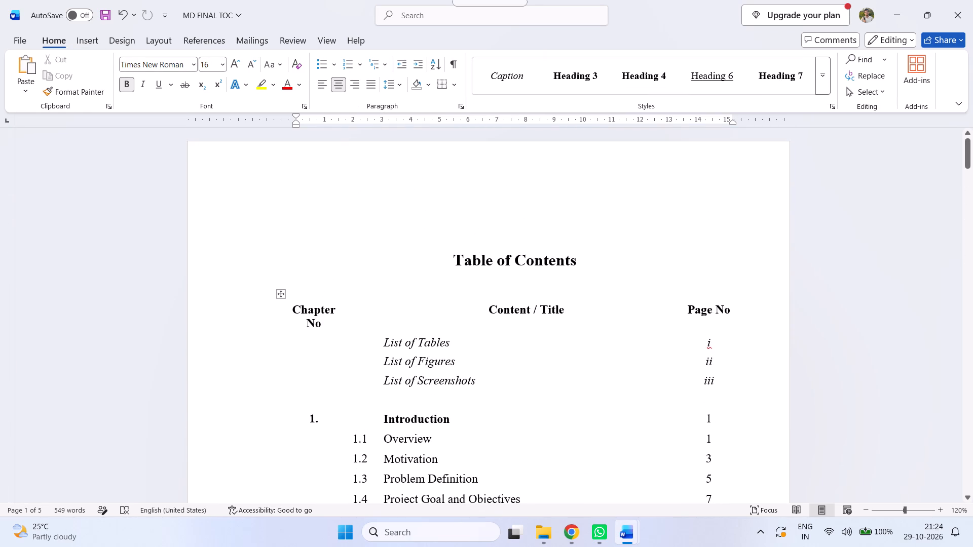
key("ctrl+p")
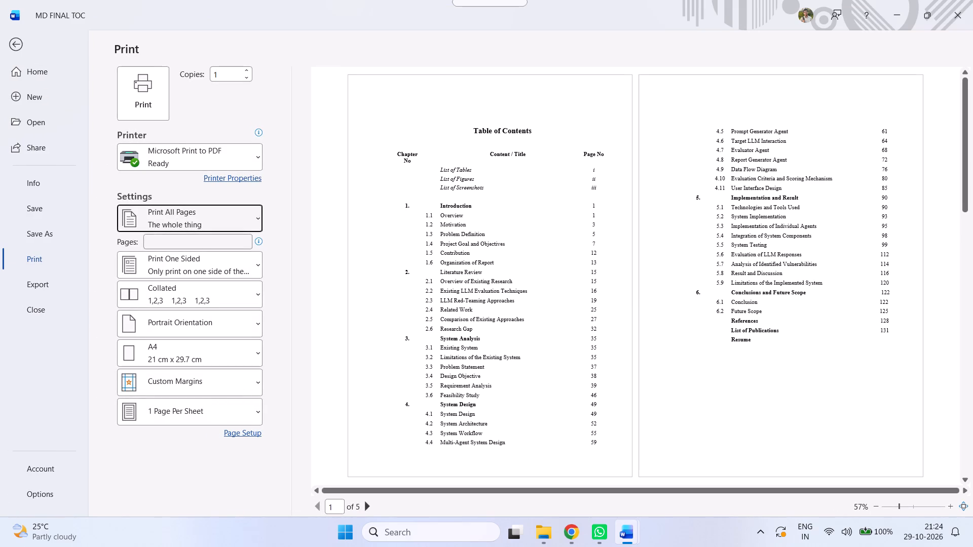
left_click(216, 245)
key("1")
key("comma")
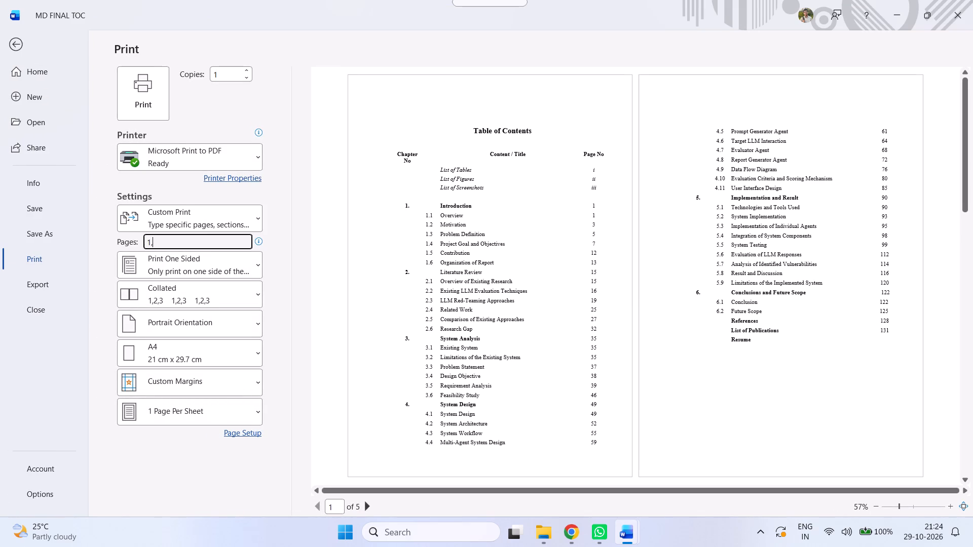
key("2")
left_click(137, 89)
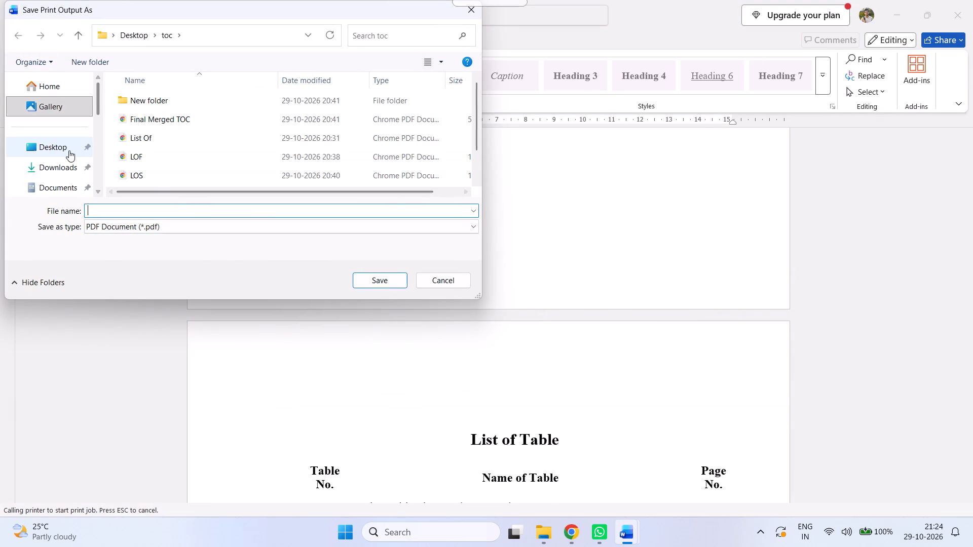
left_click(59, 149)
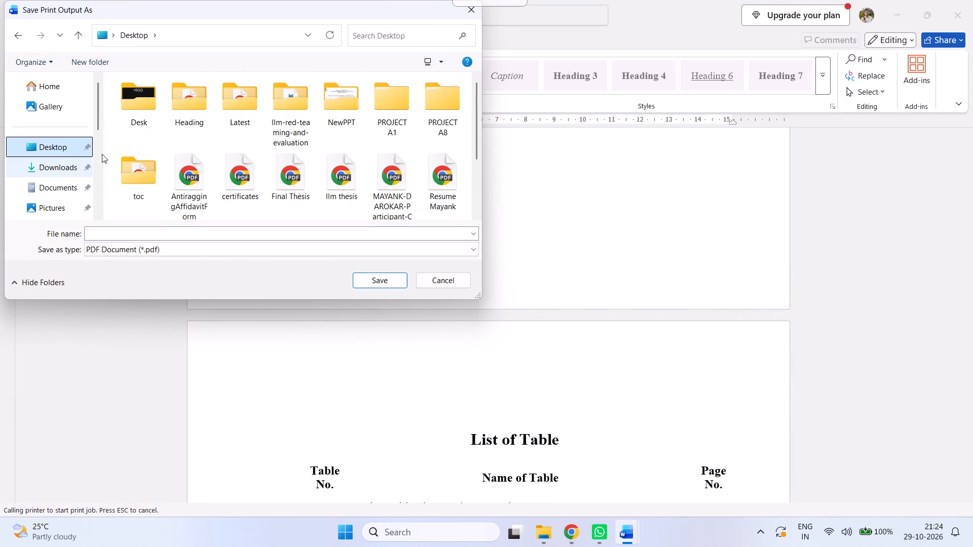
left_click(74, 168)
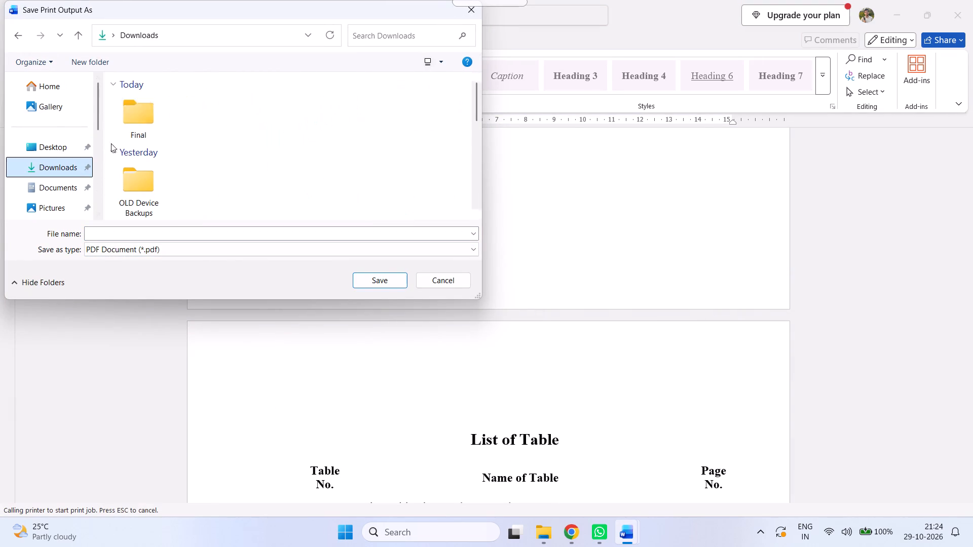
double_click(137, 110)
left_click(153, 233)
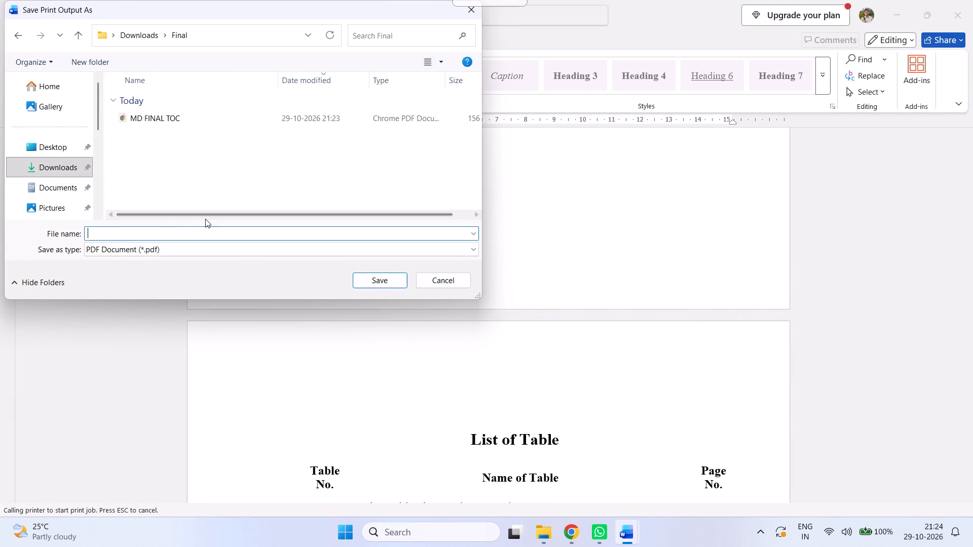
type("Top pages")
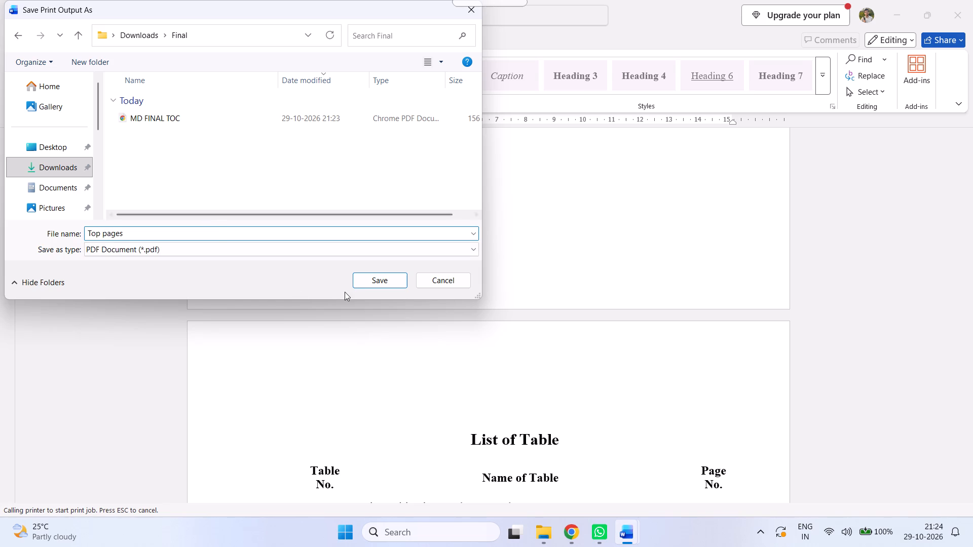
left_click(372, 280)
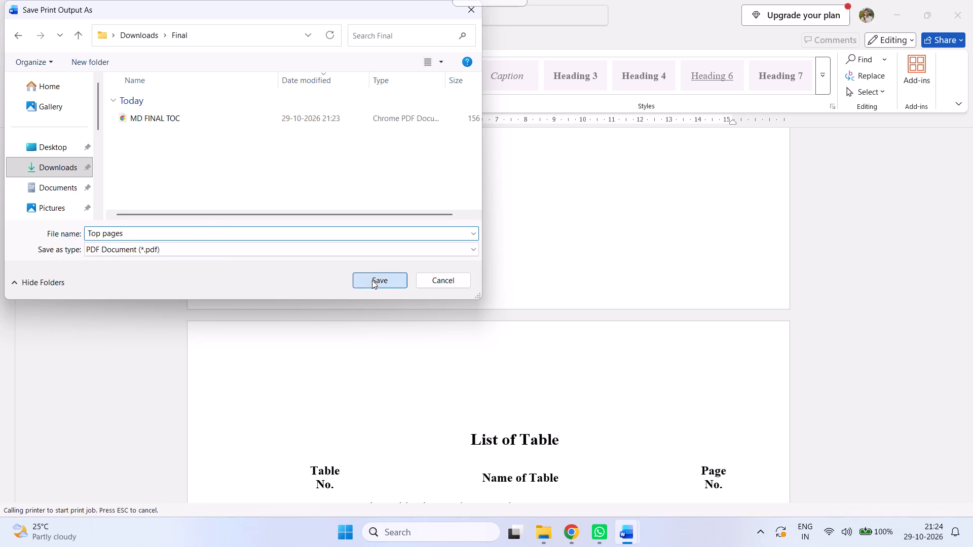
Enter i as the page number in the footer of the List of Table page and leave footer editing.
scroll(608, 351, "down", 11)
scroll(604, 349, "up", 5)
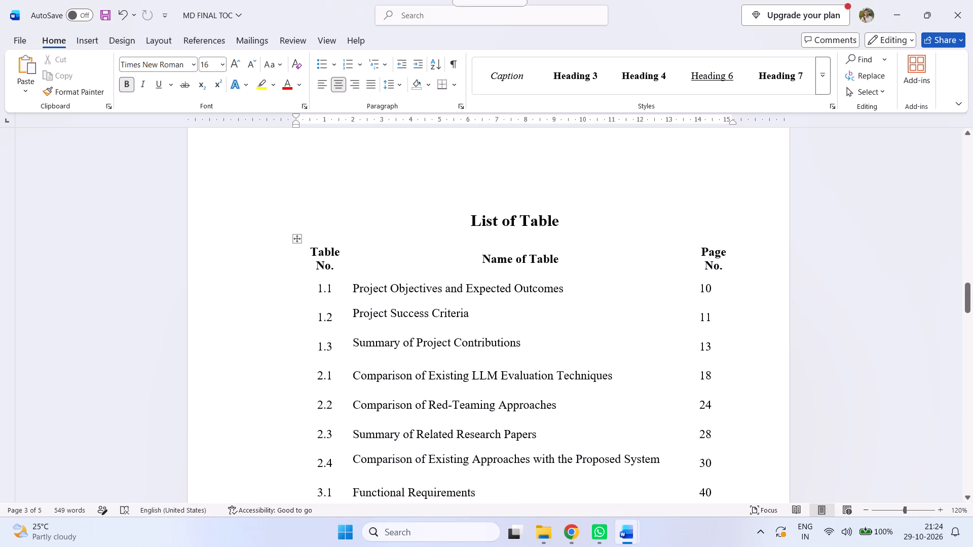
scroll(559, 238, "down", 5)
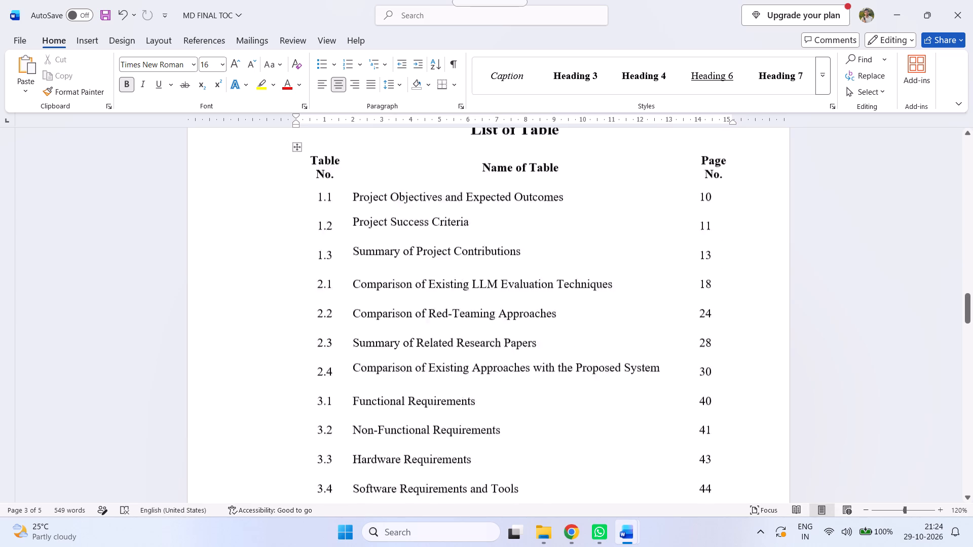
scroll(561, 245, "up", 20)
scroll(561, 245, "up", 16)
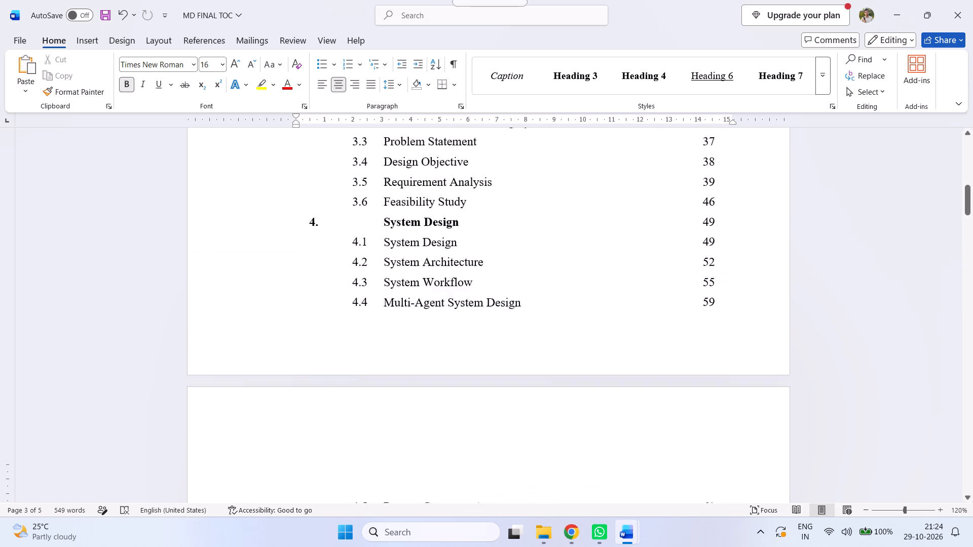
scroll(593, 286, "up", 20)
scroll(593, 286, "up", 2)
scroll(601, 339, "down", 8)
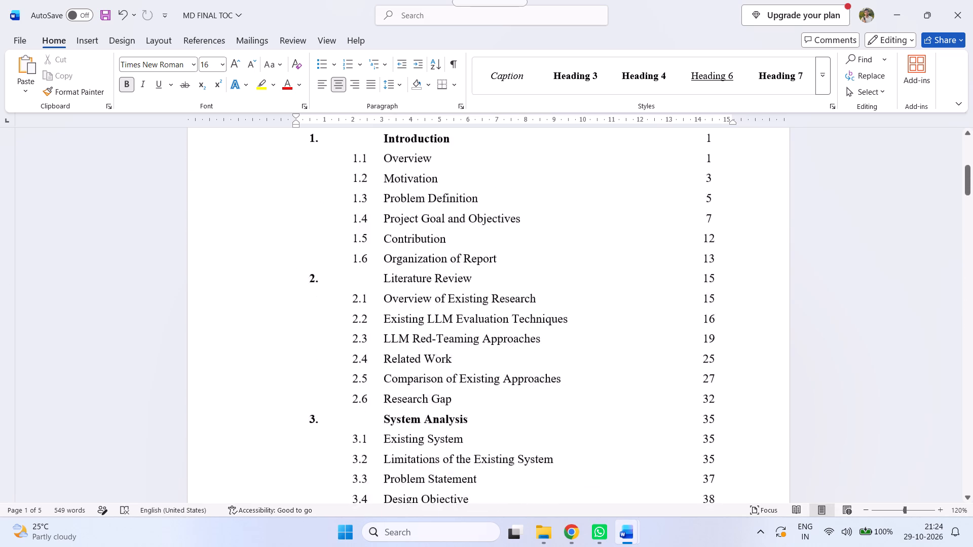
scroll(604, 335, "down", 20)
scroll(604, 335, "down", 11)
scroll(761, 284, "up", 10)
scroll(759, 285, "down", 6)
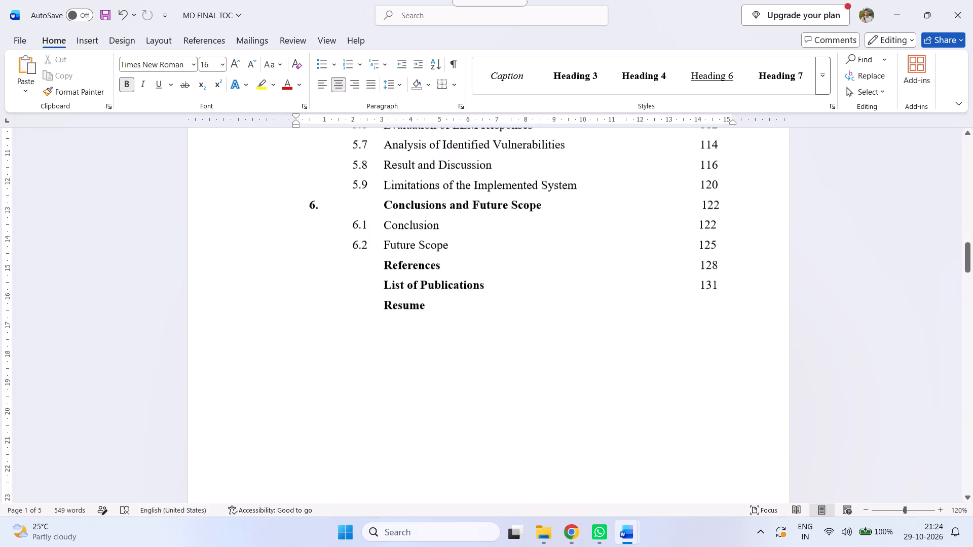
scroll(759, 285, "down", 12)
scroll(758, 285, "down", 17)
double_click(713, 350)
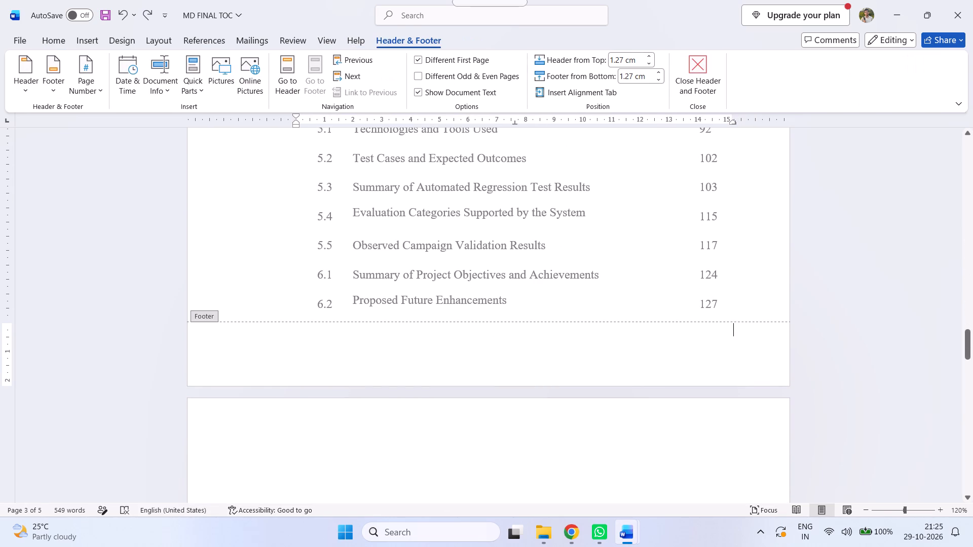
key("i")
scroll(718, 346, "up", 3)
double_click(861, 292)
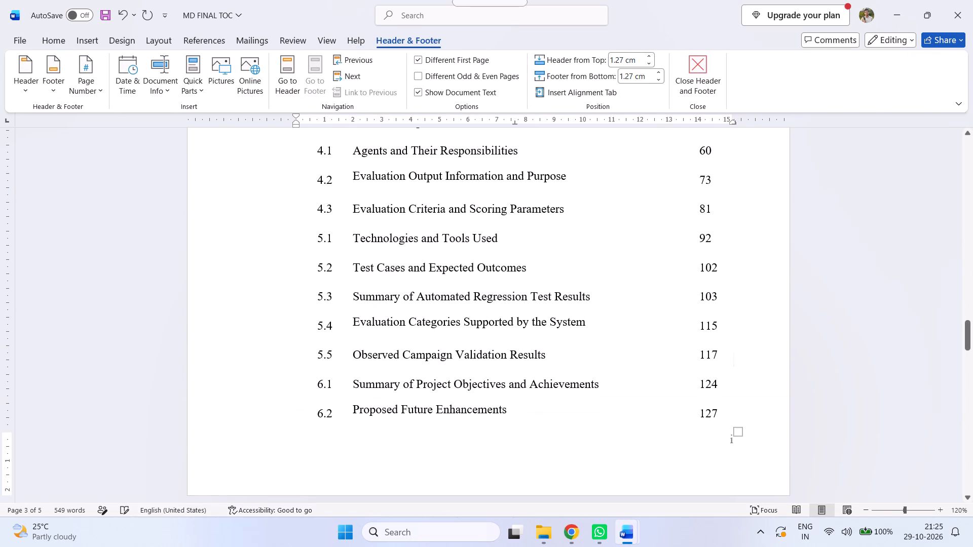
Print only page 3, the List of Table, to a PDF named LOT in the Final folder.
scroll(823, 367, "up", 9)
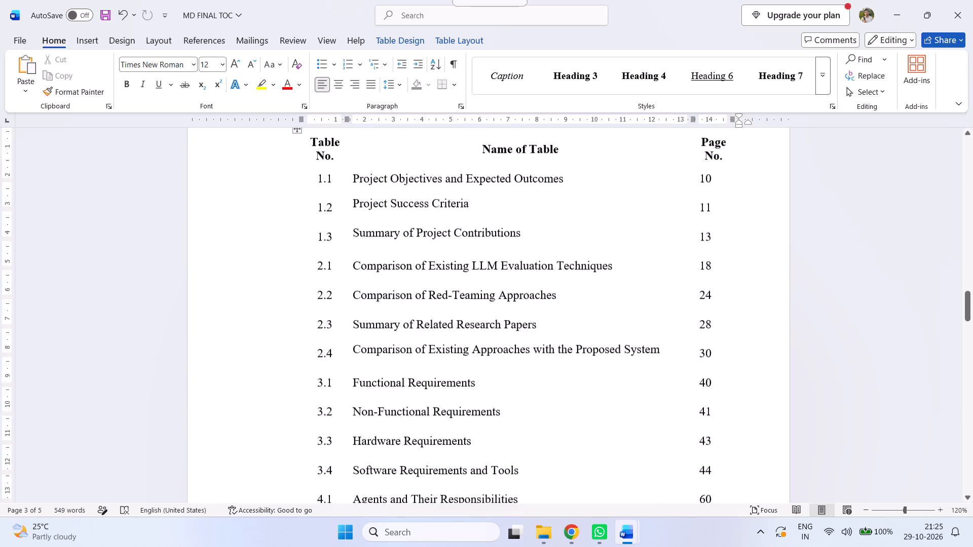
scroll(823, 367, "up", 3)
scroll(823, 367, "down", 2)
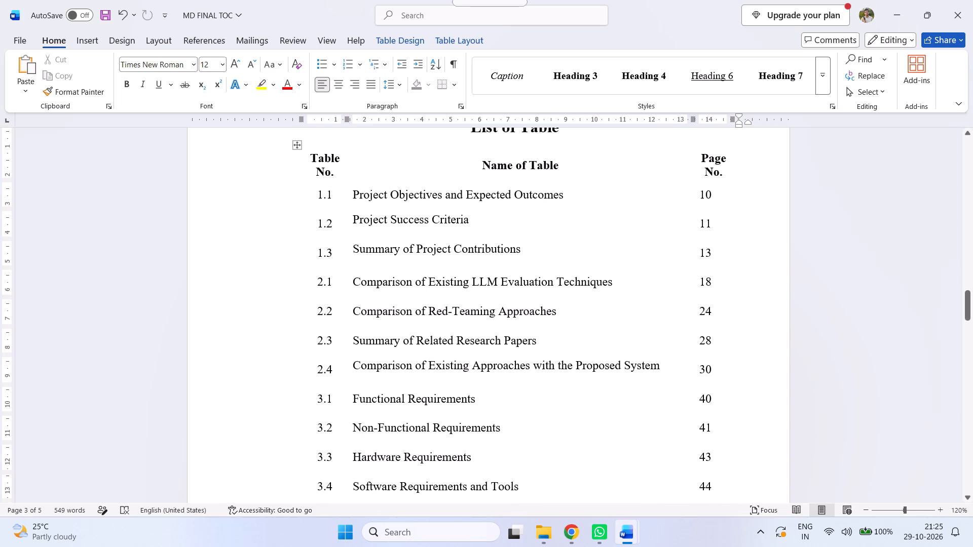
key("ctrl+p")
left_click_drag(207, 246, 51, 236)
key("3")
left_click(136, 88)
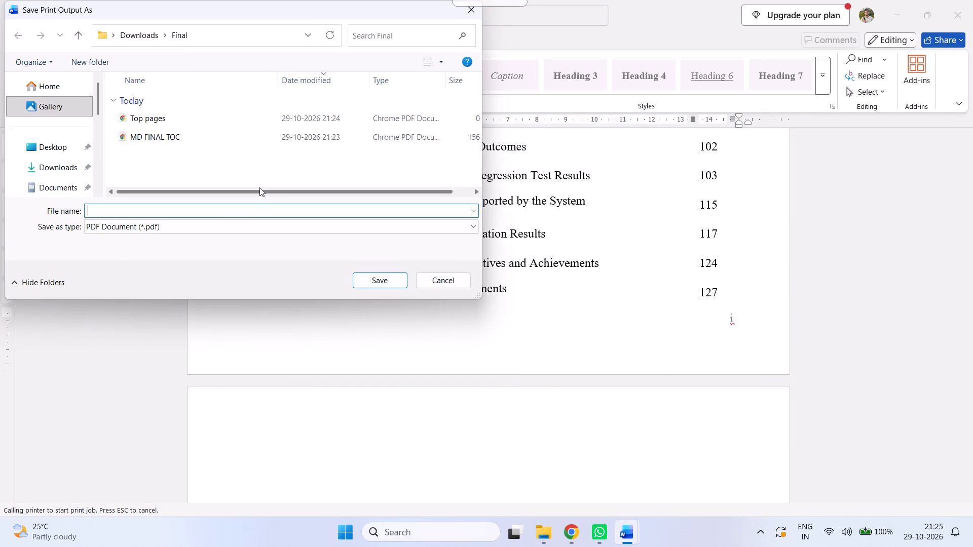
type("LOT")
left_click(368, 283)
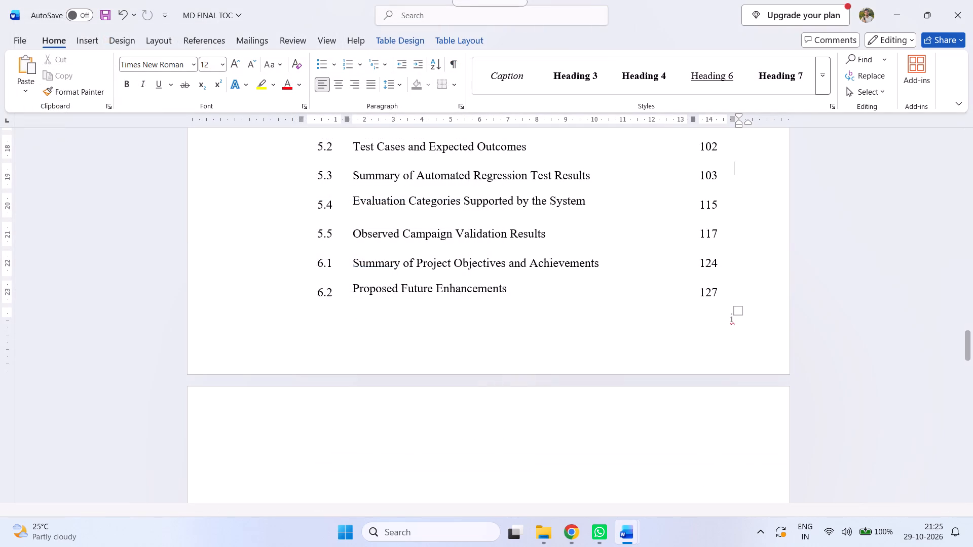
Change the footer page number on the List of Figures page to ii and leave footer editing.
scroll(597, 285, "down", 7)
scroll(728, 323, "down", 13)
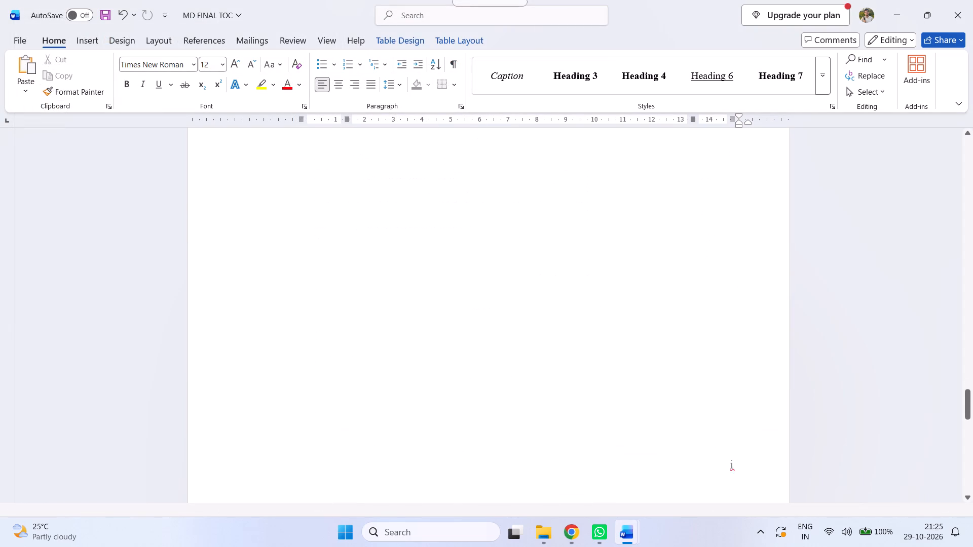
scroll(675, 335, "up", 11)
scroll(664, 335, "down", 12)
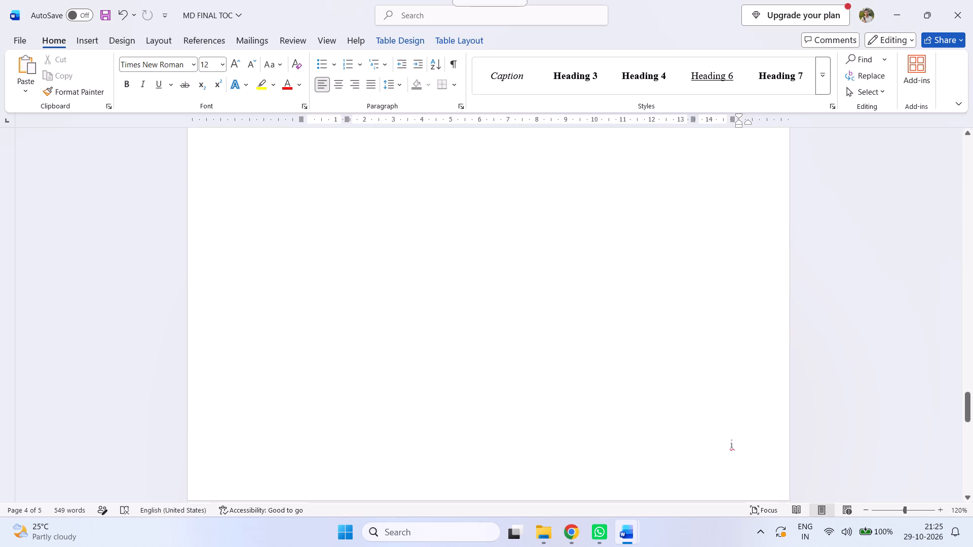
double_click(737, 417)
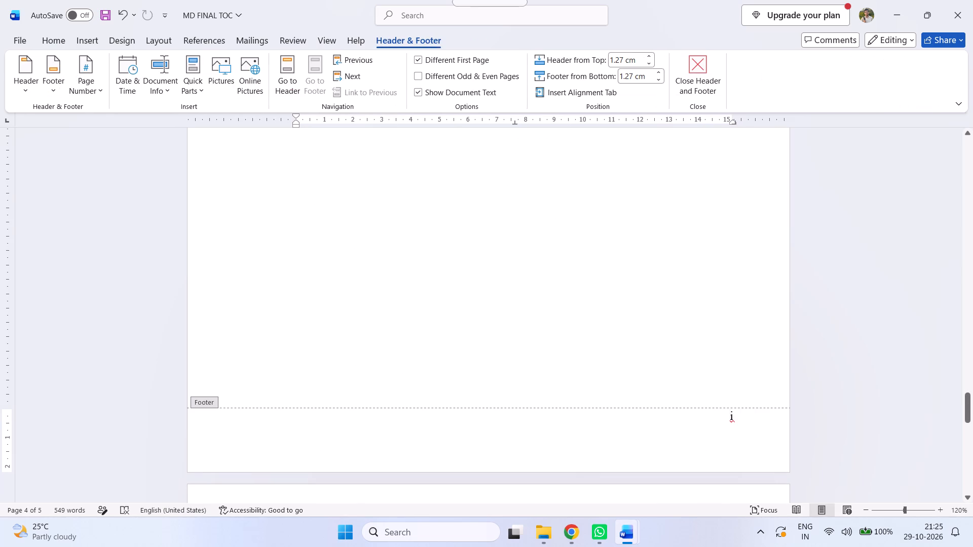
key("i")
double_click(842, 293)
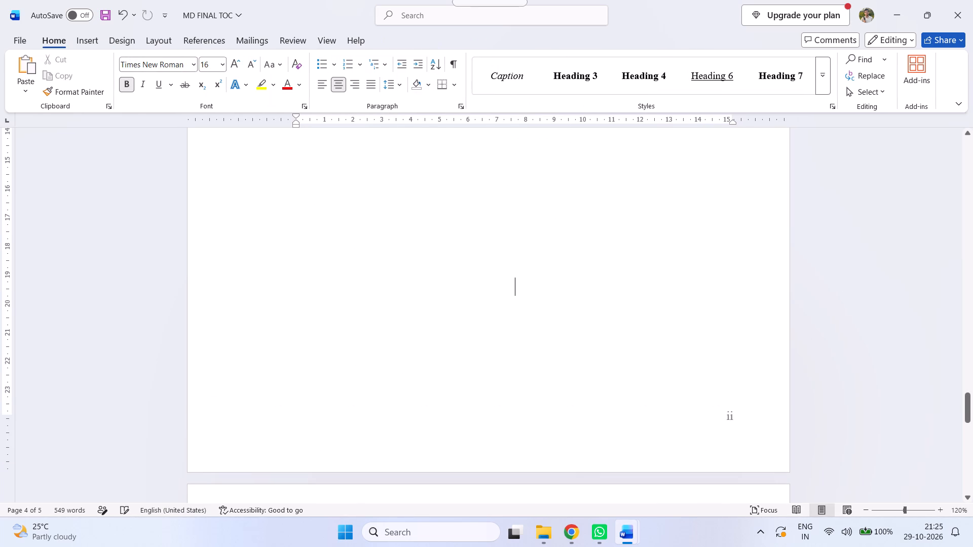
Print only page 4, the List of Figures, to a PDF named LOF in the Final folder.
scroll(842, 293, "up", 5)
key("ctrl+p")
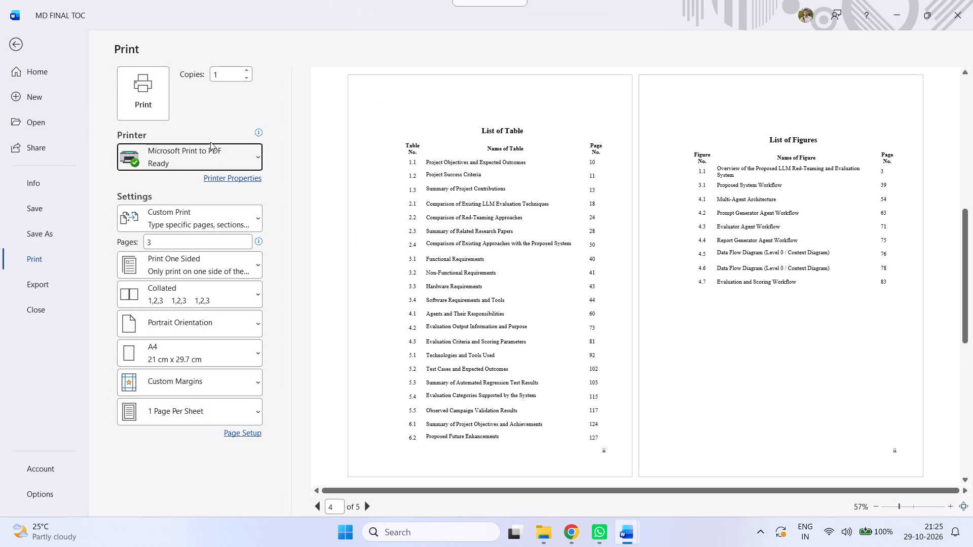
left_click(168, 239)
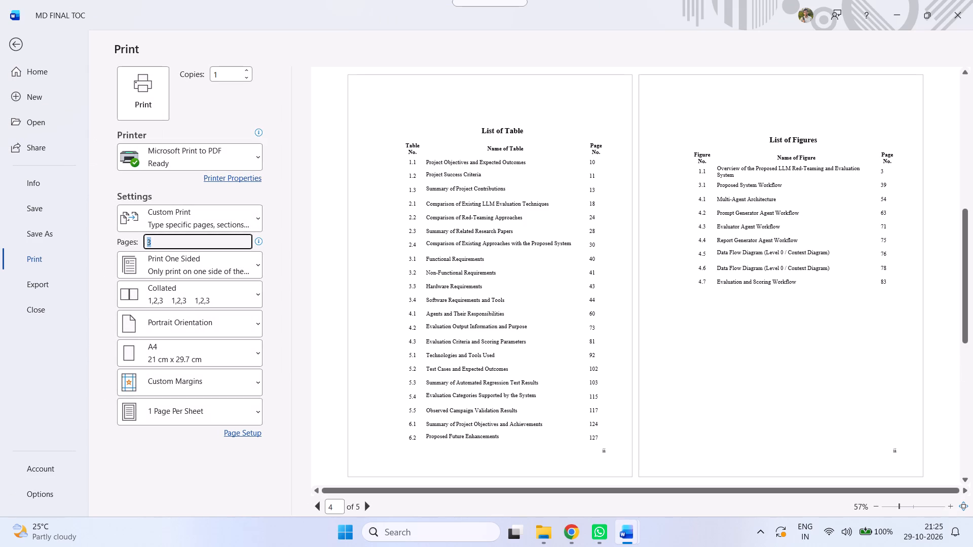
key("4")
left_click(159, 91)
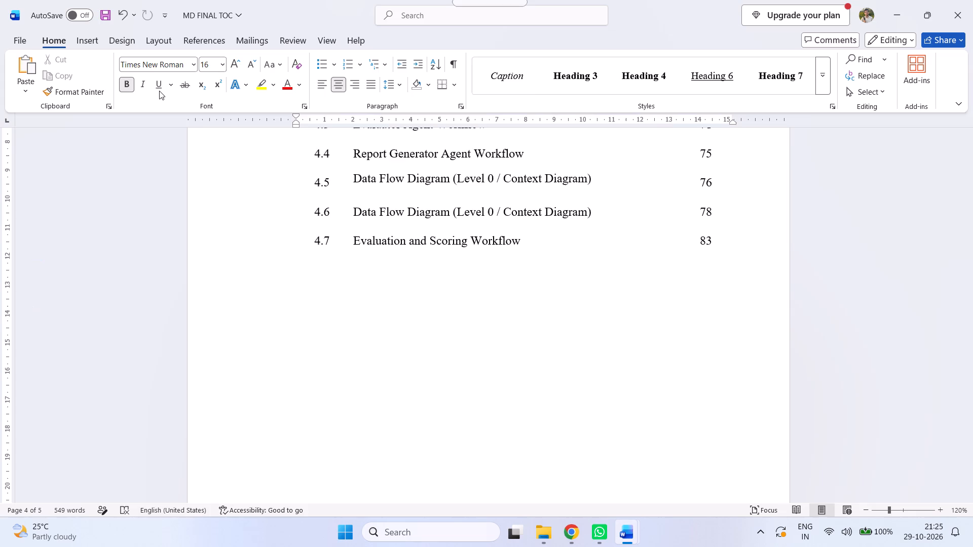
type("LOF")
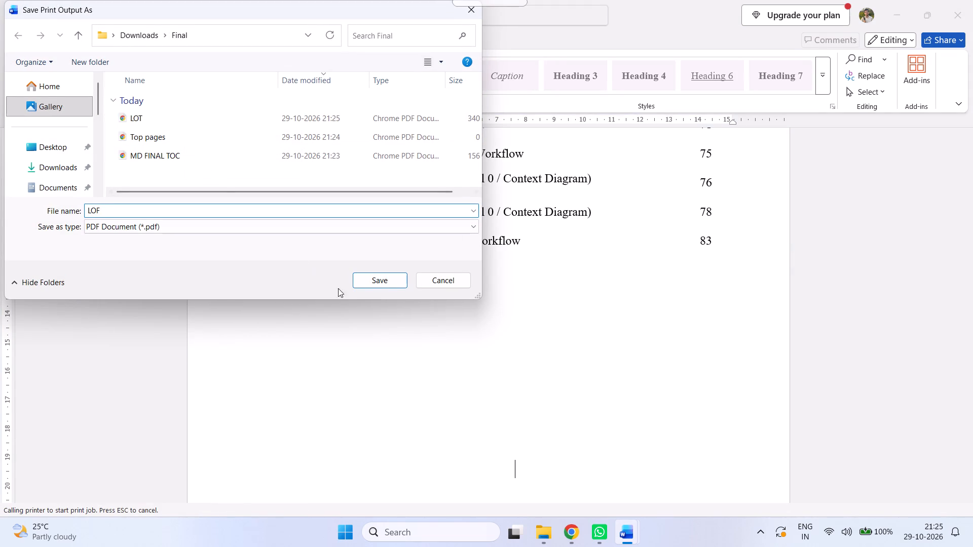
left_click(378, 282)
Change the footer page number on the List of Screenshot page to iii and leave footer editing.
scroll(751, 367, "up", 6)
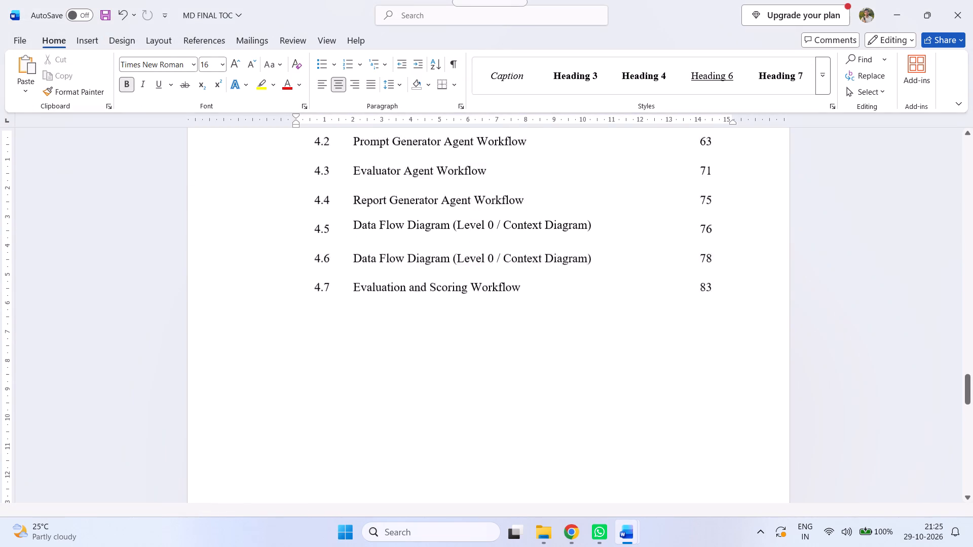
scroll(751, 366, "down", 12)
scroll(751, 366, "down", 20)
scroll(751, 366, "down", 5)
double_click(745, 439)
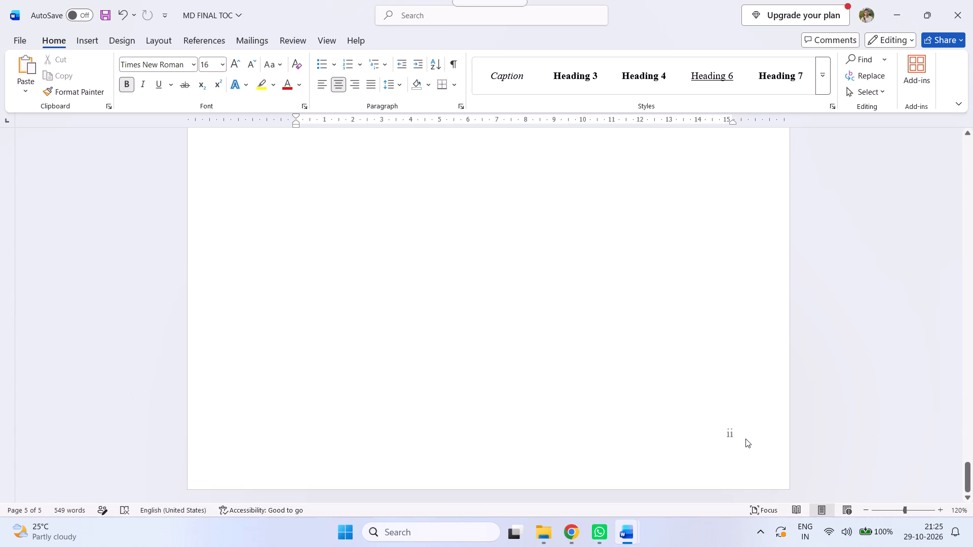
key("i")
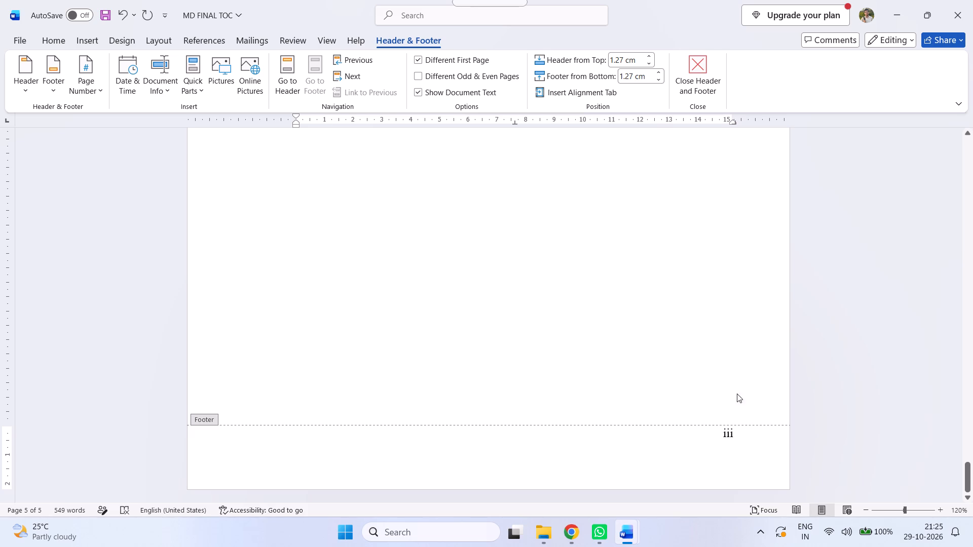
double_click(860, 298)
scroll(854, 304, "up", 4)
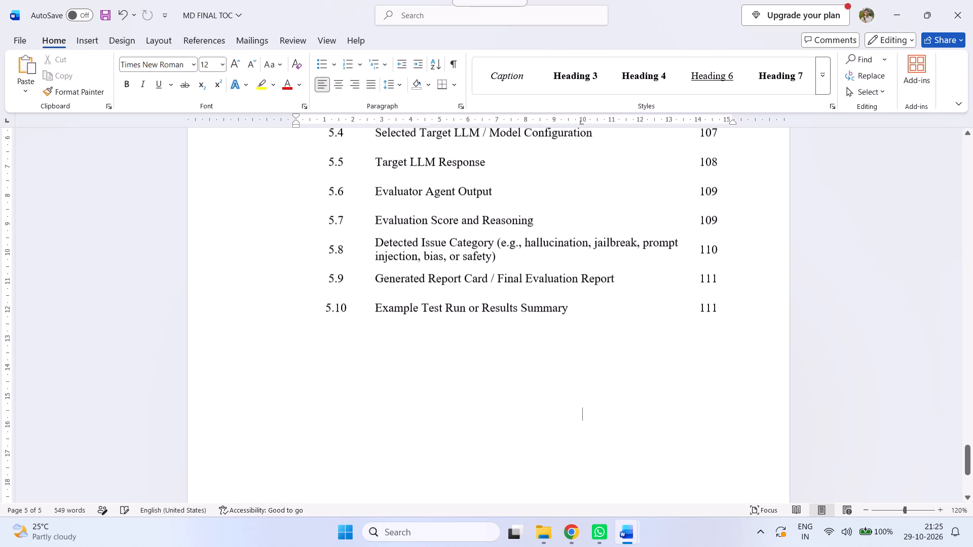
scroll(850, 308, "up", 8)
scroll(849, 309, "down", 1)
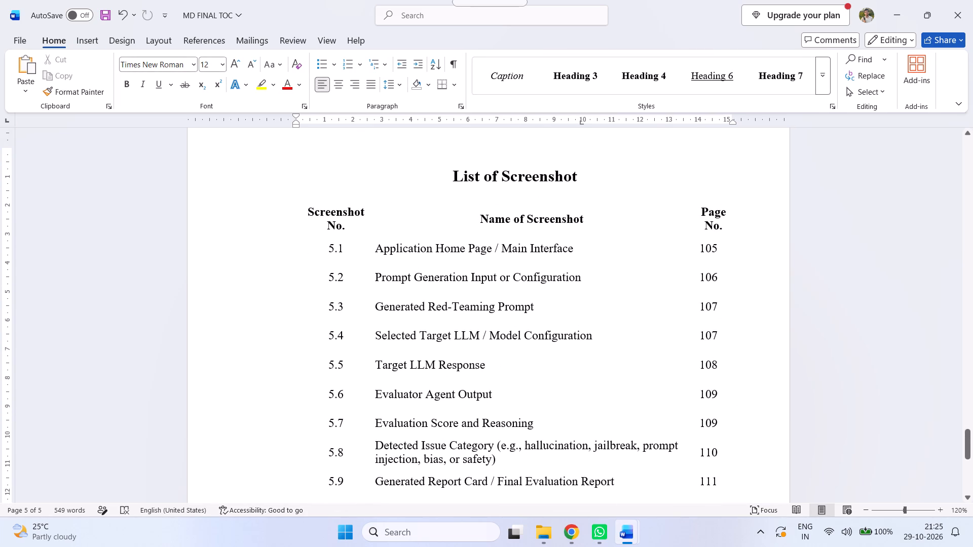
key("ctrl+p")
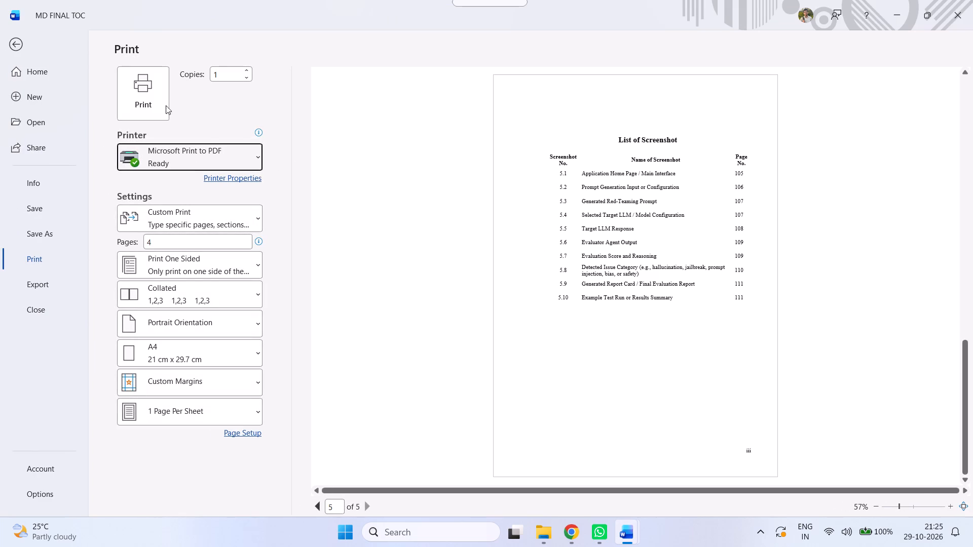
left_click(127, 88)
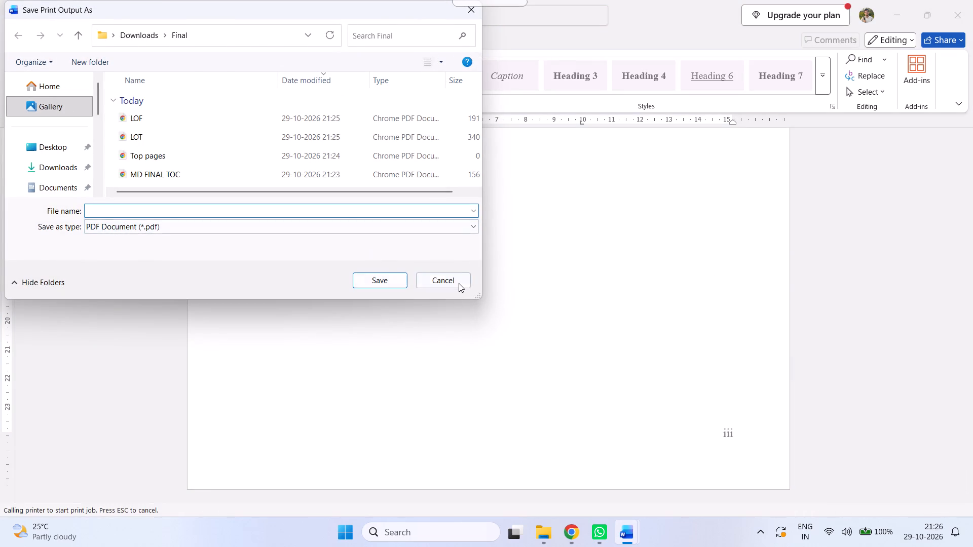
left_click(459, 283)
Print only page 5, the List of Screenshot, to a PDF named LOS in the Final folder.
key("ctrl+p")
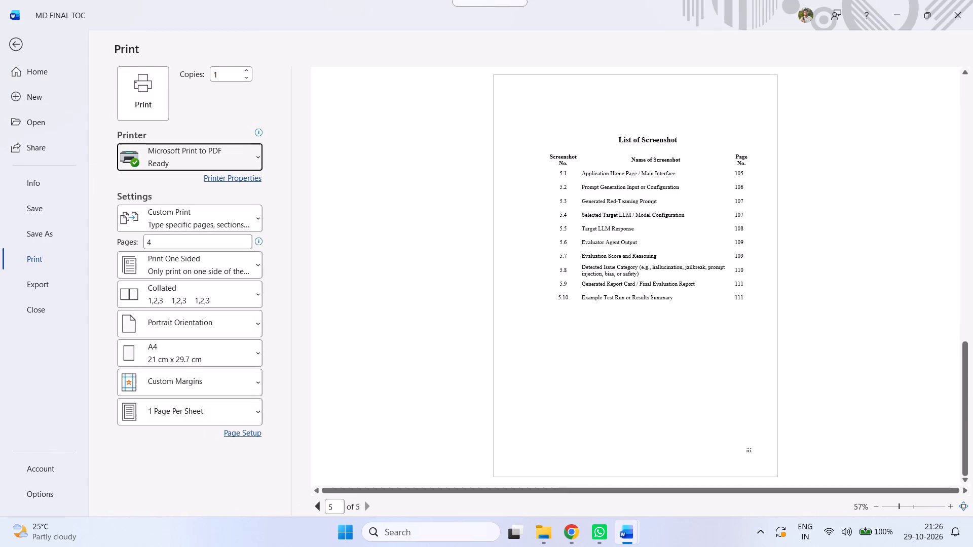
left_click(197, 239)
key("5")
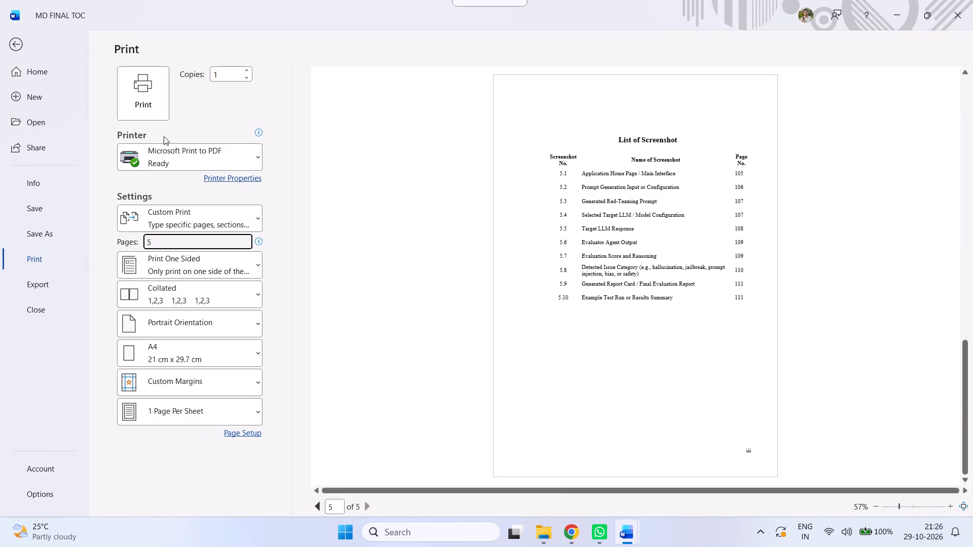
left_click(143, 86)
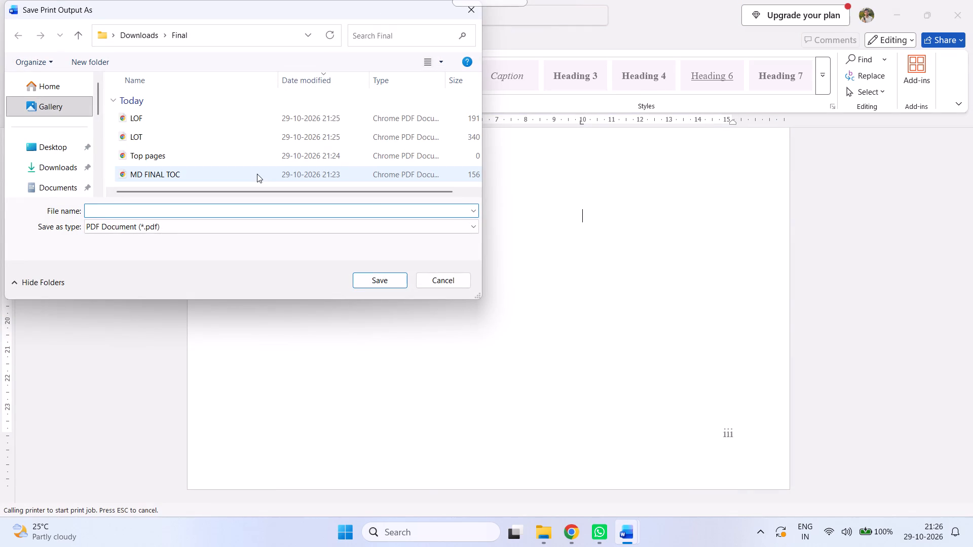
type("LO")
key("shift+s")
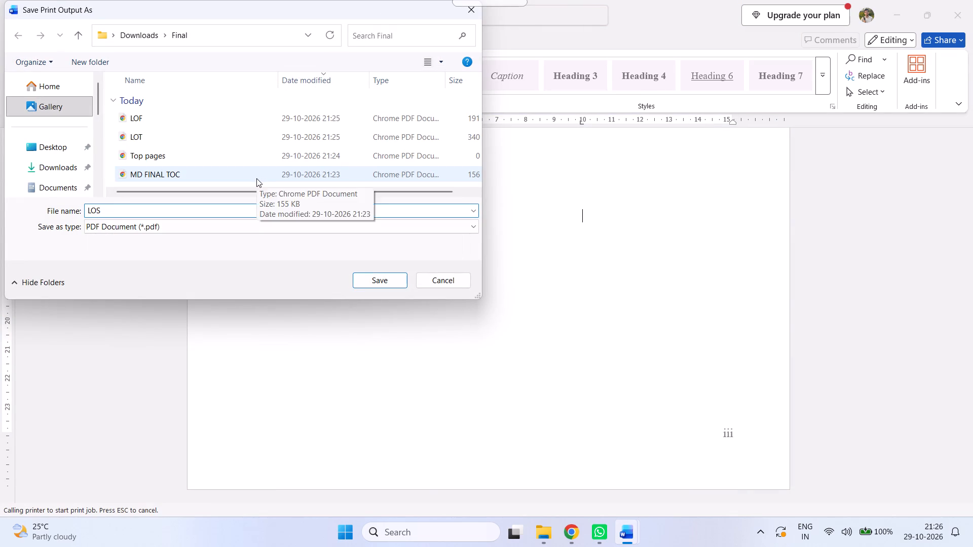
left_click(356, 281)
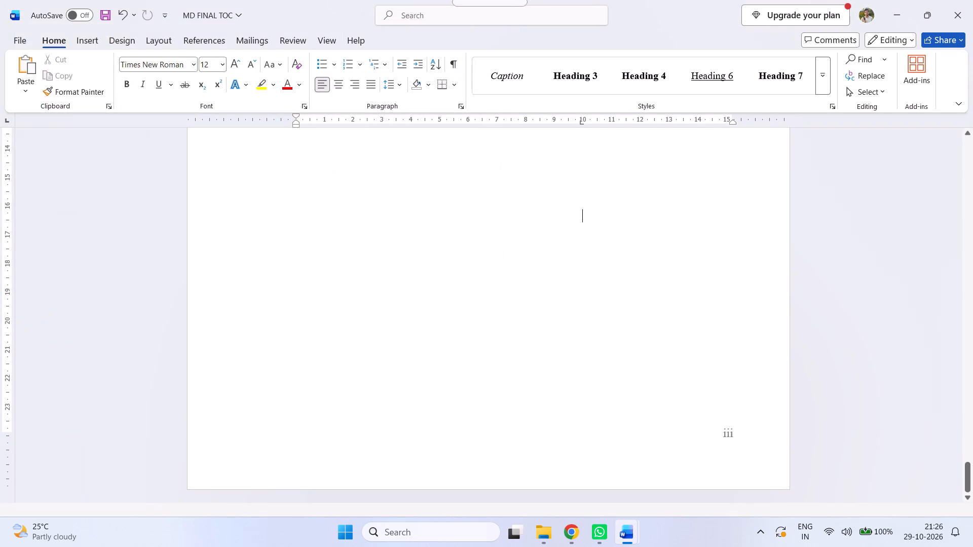
Switch to File Explorer, refresh the Final folder and display its files as large icons.
left_click(547, 531)
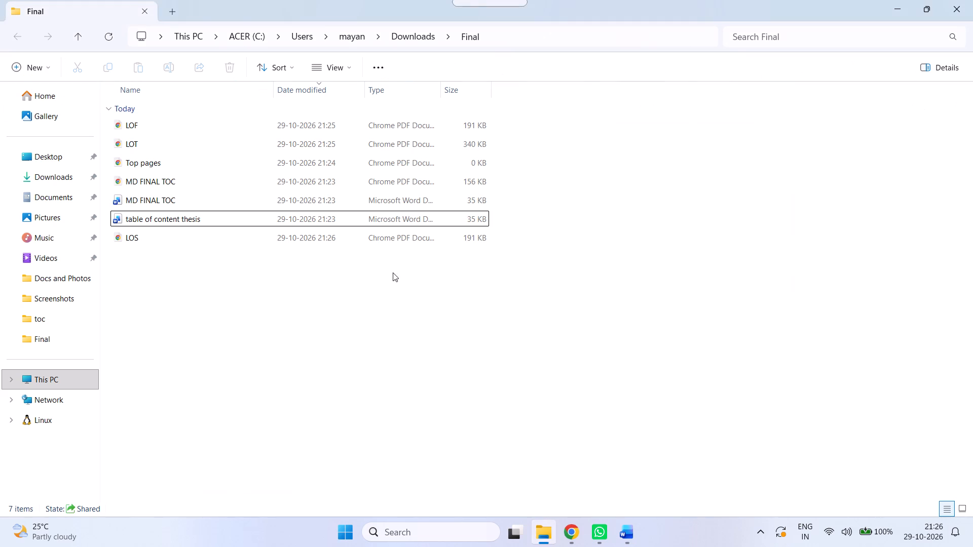
left_click(303, 292)
key("F5")
key("F5")
key("F5")
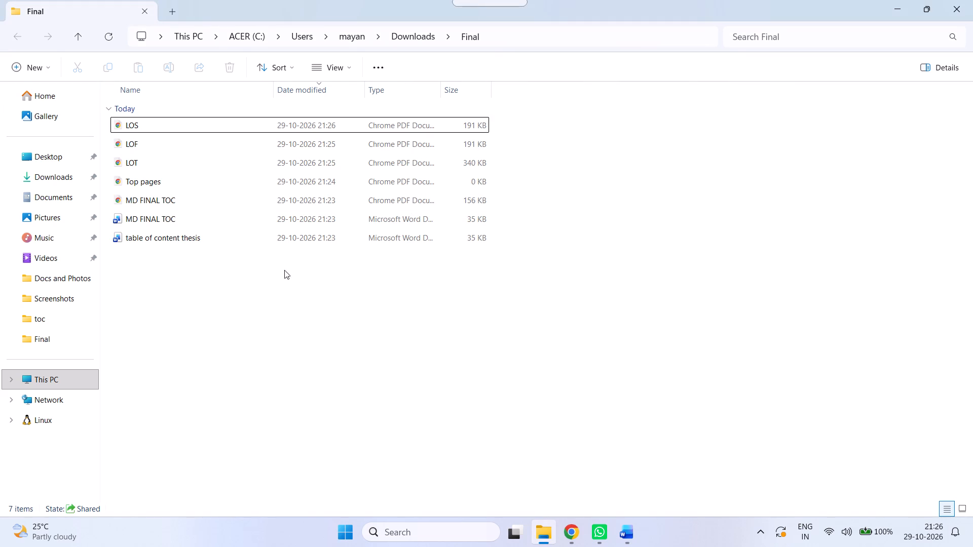
scroll(278, 260, "up", 20, "ctrl")
scroll(278, 260, "up", 8, "ctrl")
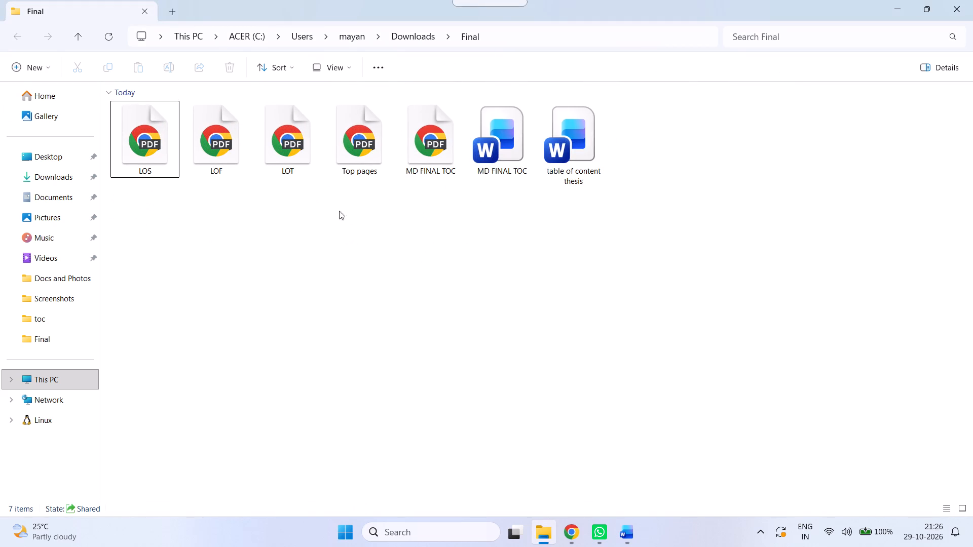
Open the LOS, LOF, LOT and Top pages PDFs together, look through them in Chrome, and close the PDF tabs.
left_click_drag(364, 193, 170, 120)
key("Return")
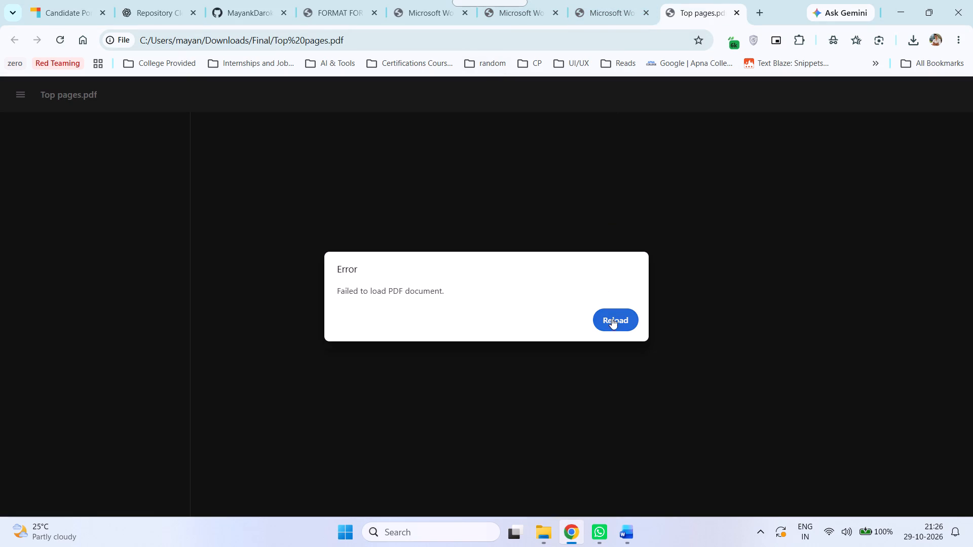
left_click(612, 319)
double_click(612, 319)
left_click(437, 16)
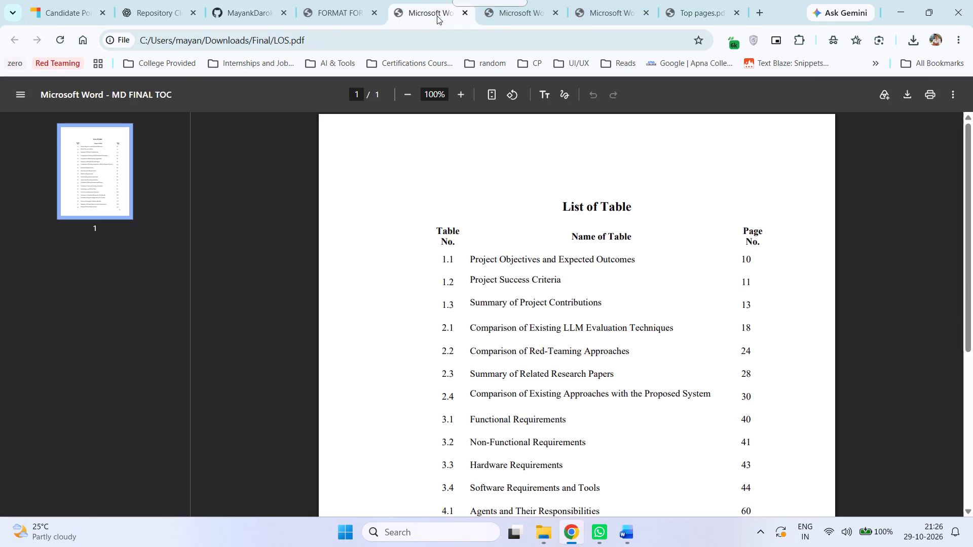
left_click(364, 0)
left_click(620, 0)
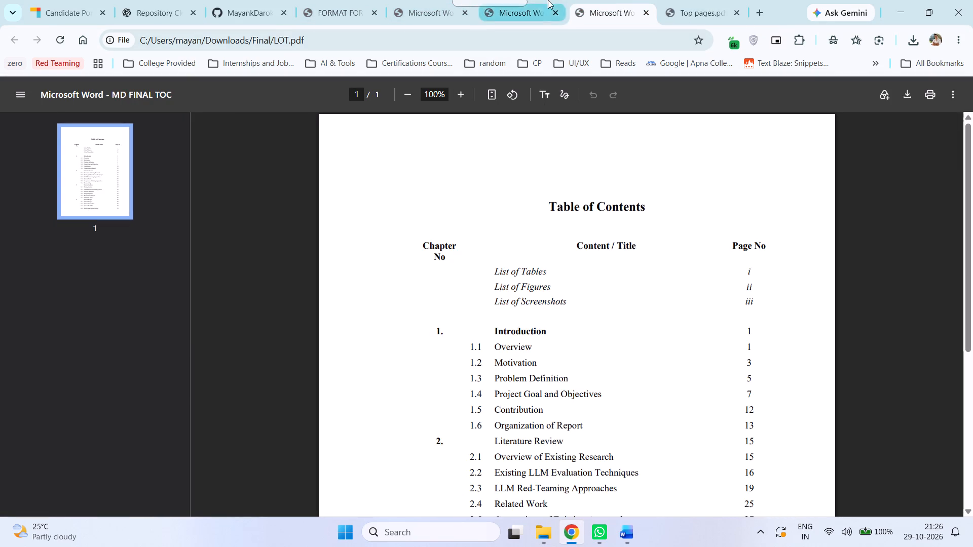
left_click(548, 0)
left_click(348, 0)
left_click(368, 13)
triple_click(376, 12)
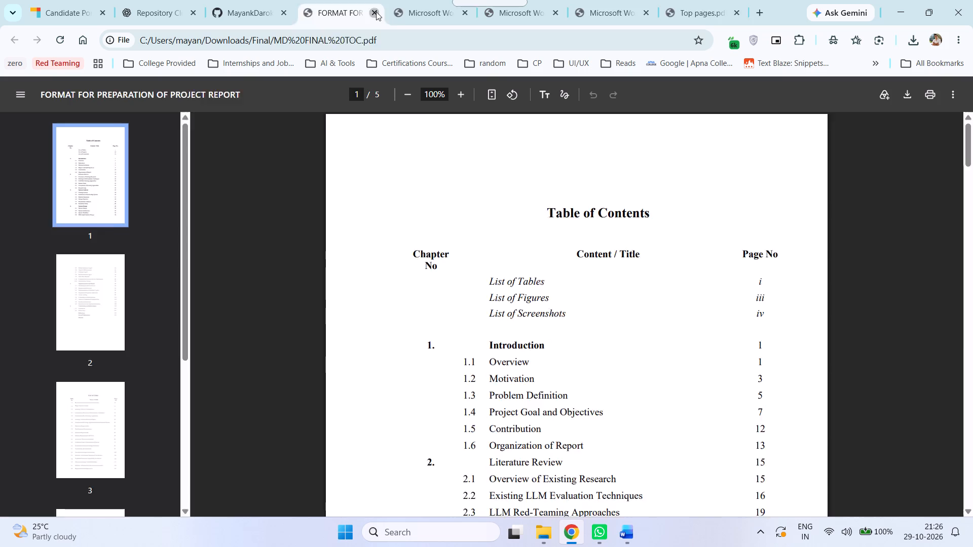
double_click(376, 11)
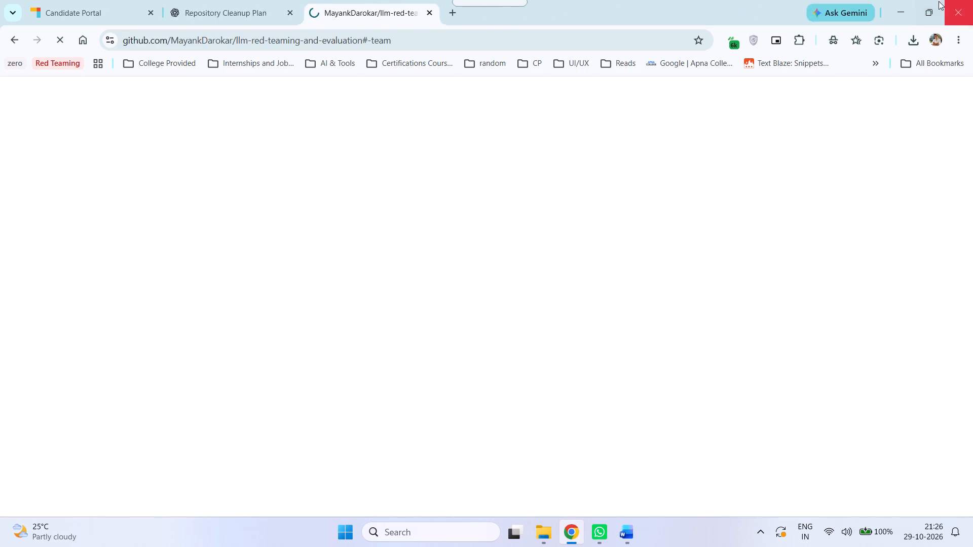
left_click(906, 2)
Open the Top pages PDF on its own, try reloading it, and close it.
left_click(248, 238)
double_click(357, 146)
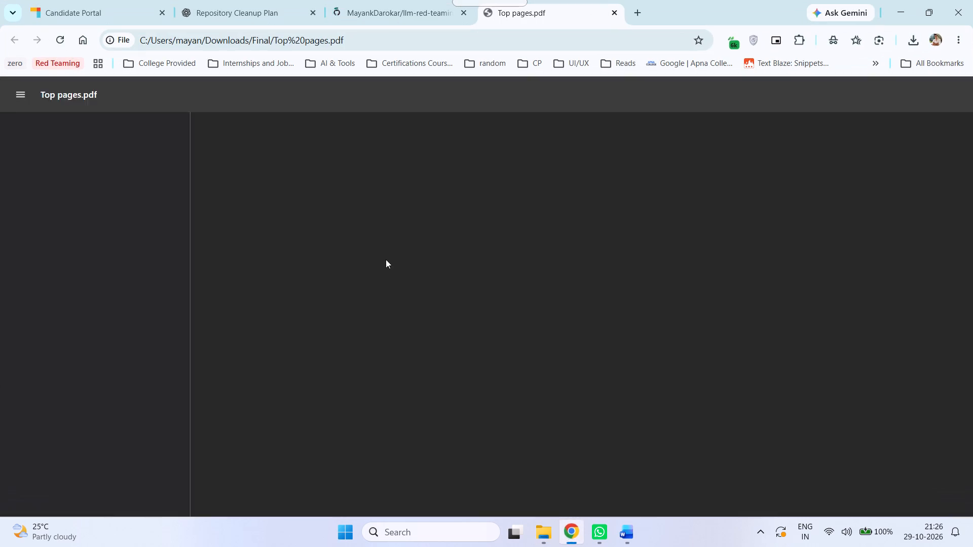
left_click(615, 324)
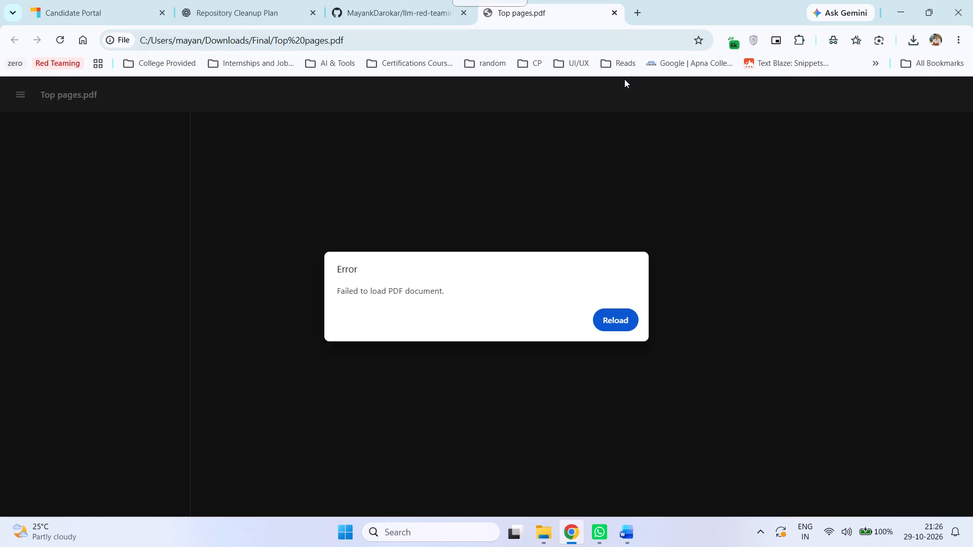
left_click(616, 15)
left_click(906, 3)
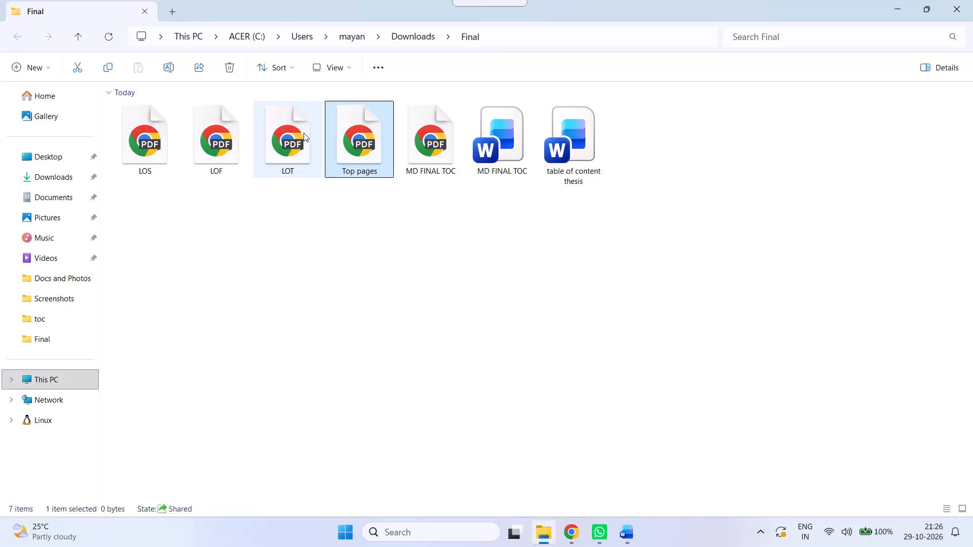
Open the LOT, LOF and LOS PDFs one at a time to check which page each contains.
double_click(304, 133)
left_click(900, 0)
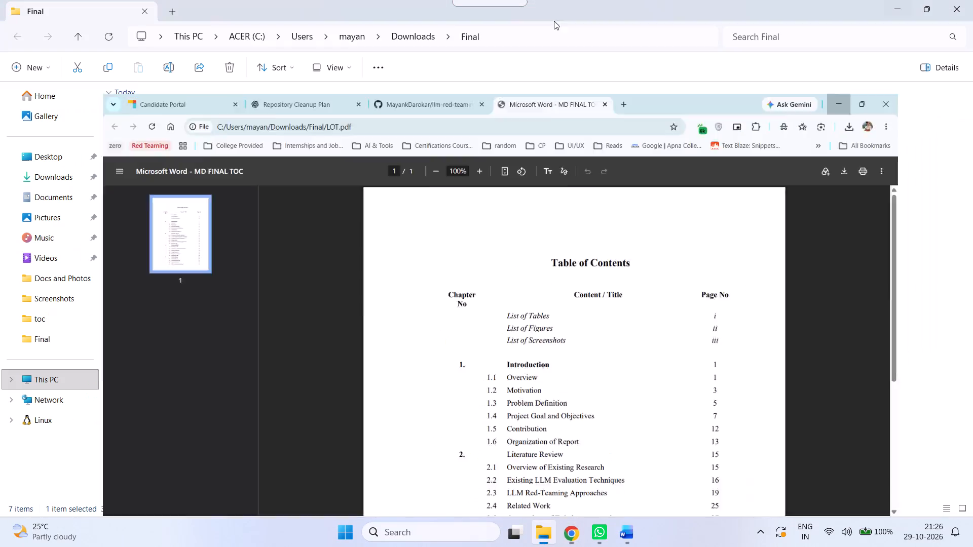
double_click(212, 133)
left_click(895, 4)
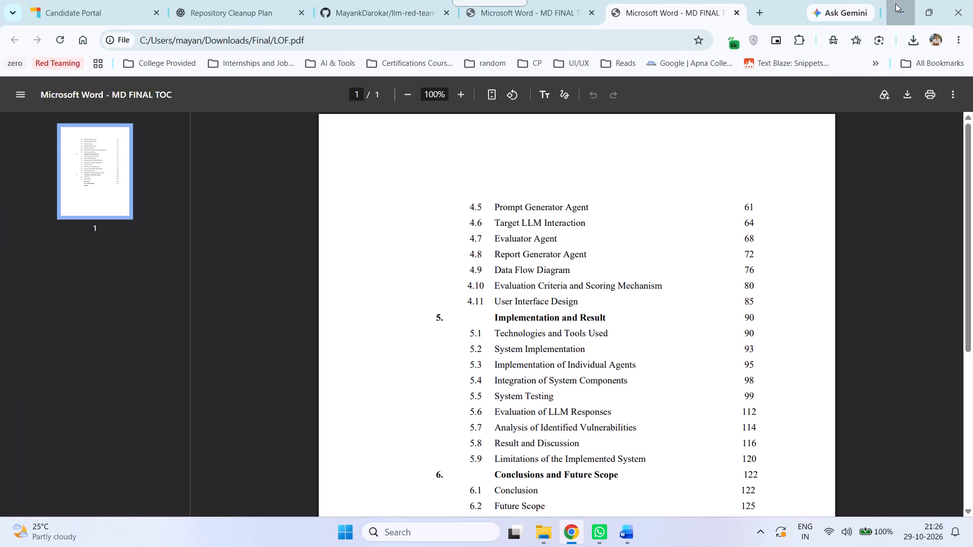
double_click(163, 131)
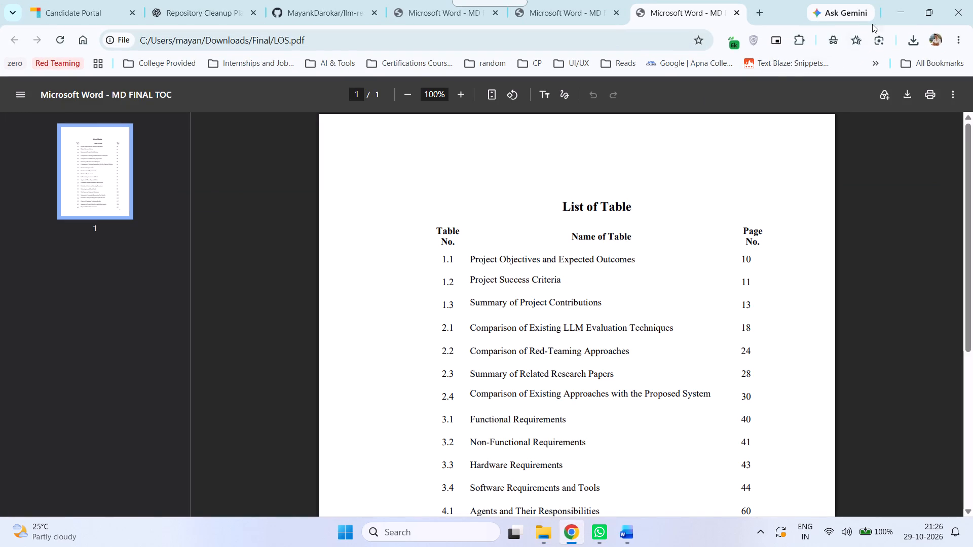
left_click(904, 3)
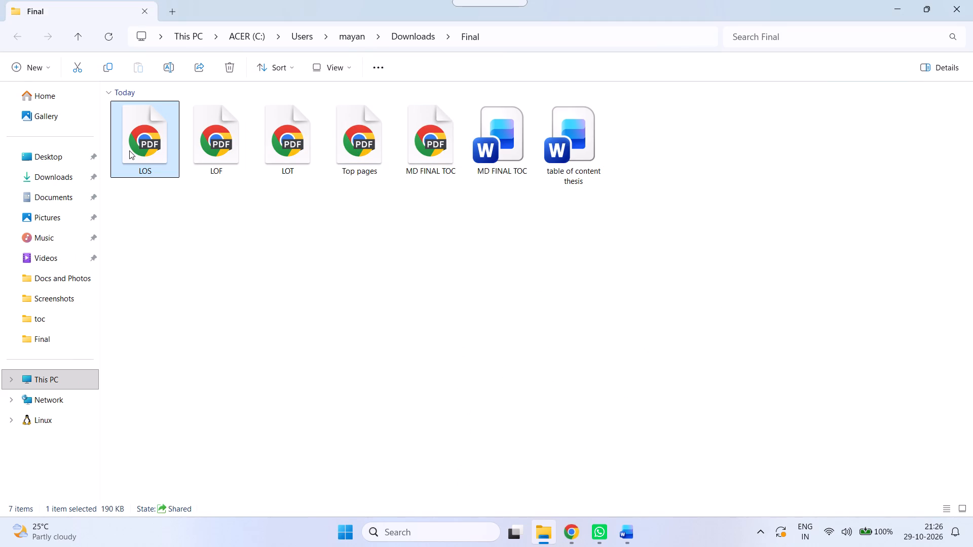
Examine the LOS PDF down to its footer page number, and close all the open PDF tabs.
double_click(129, 150)
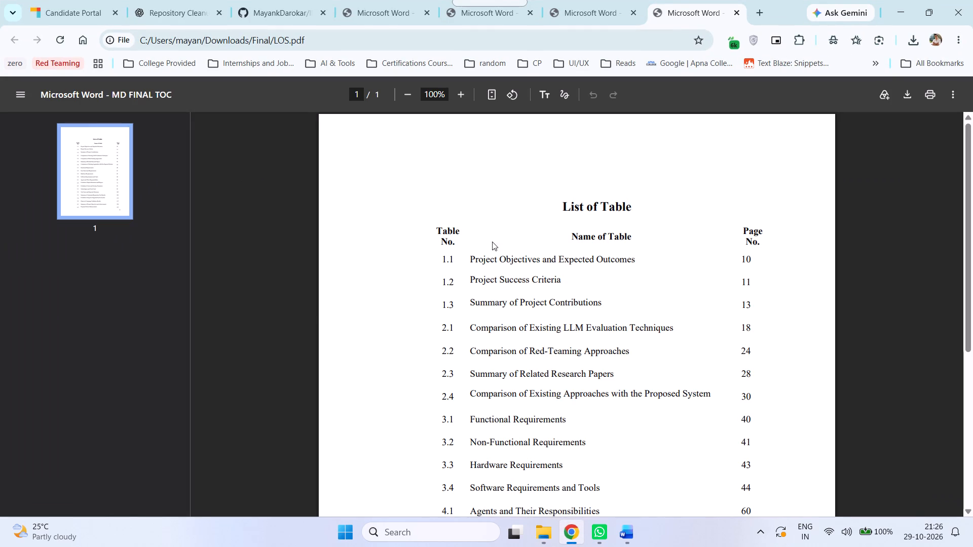
scroll(510, 244, "down", 11)
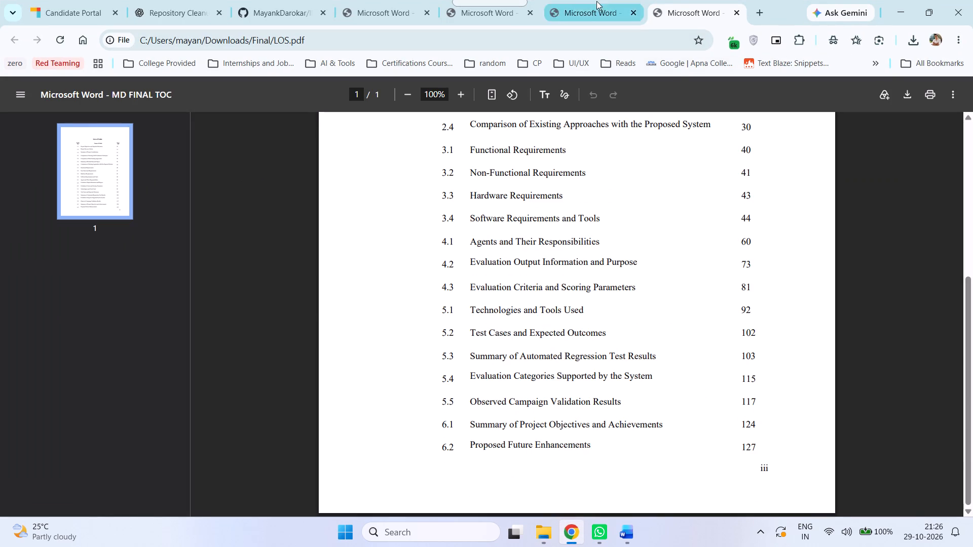
left_click(596, 1)
left_click(510, 17)
left_click(533, 9)
double_click(533, 9)
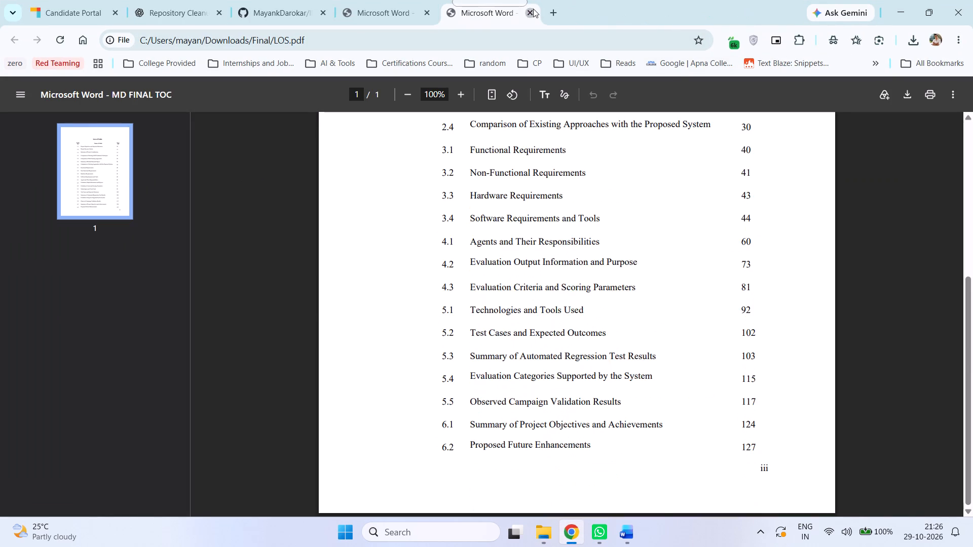
left_click(534, 9)
left_click(901, 0)
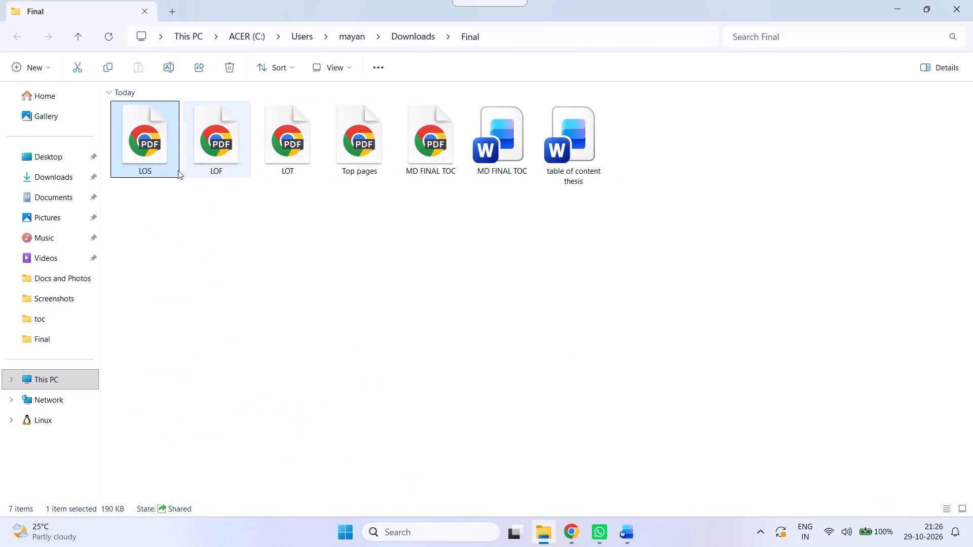
Examine the LOT PDF down to the bottom of its page, and close it.
double_click(299, 136)
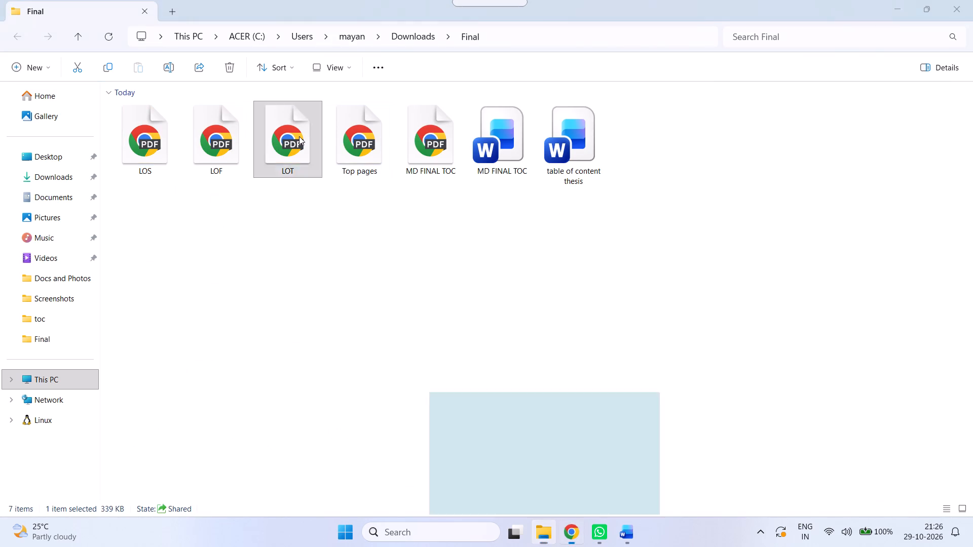
scroll(491, 254, "down", 7)
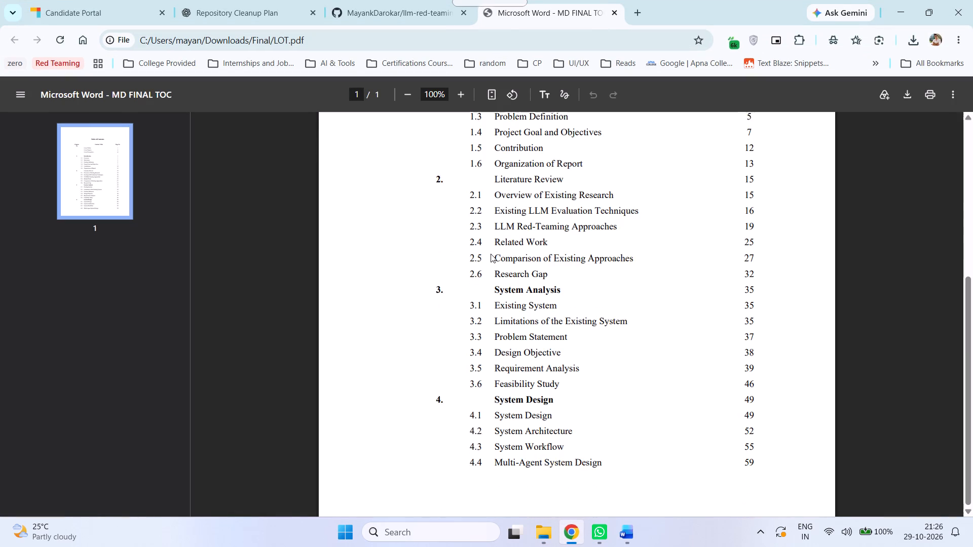
scroll(490, 255, "down", 6)
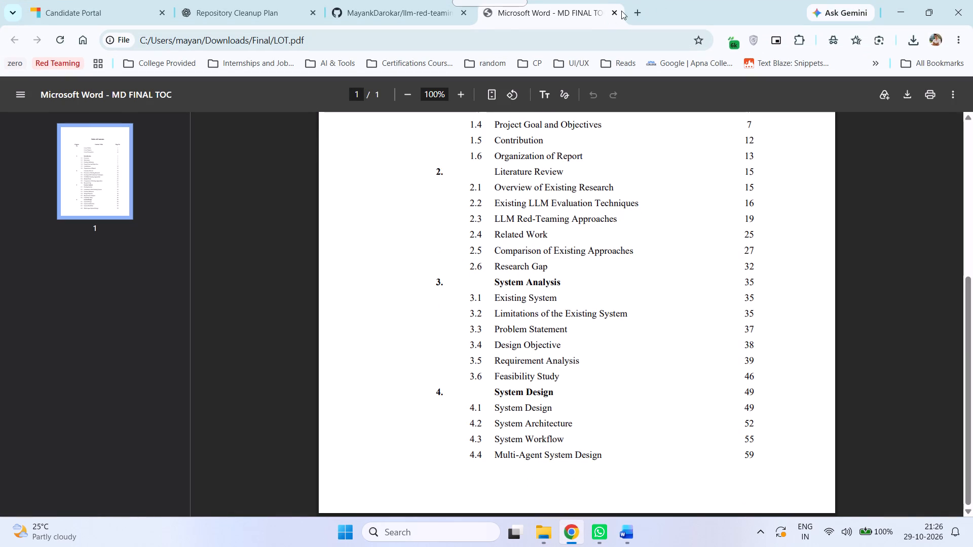
left_click(616, 13)
left_click(905, 1)
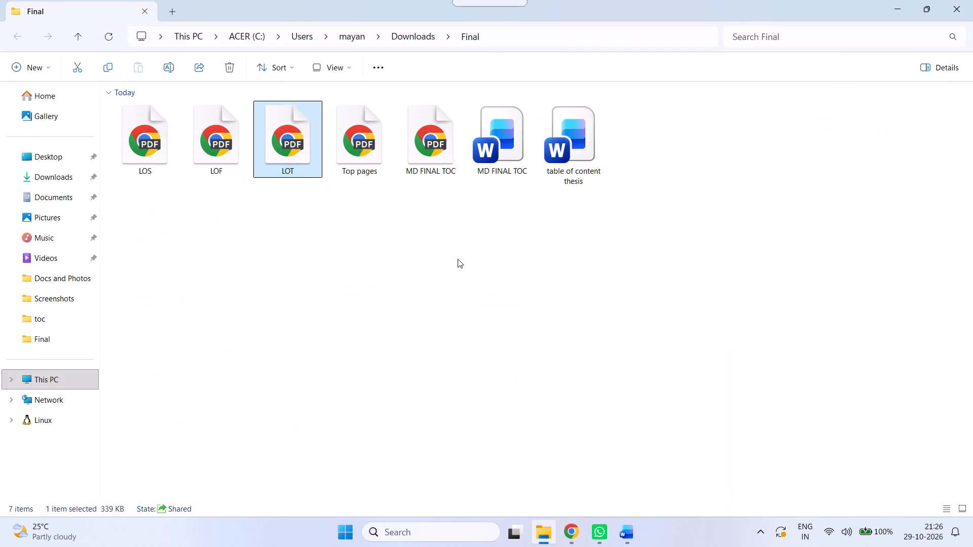
Delete the LOS, LOF, LOT and Top pages PDFs from the Final folder.
left_click_drag(366, 213, 157, 131)
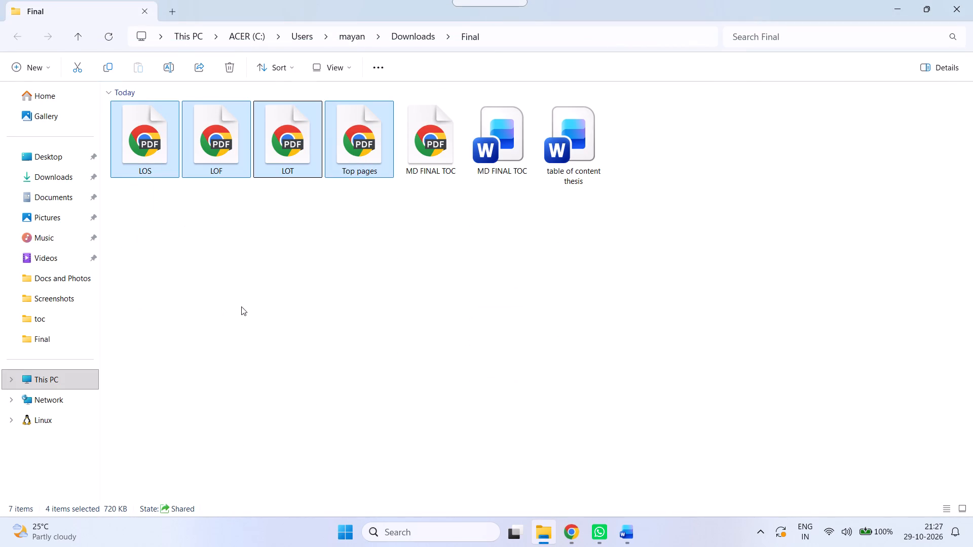
key("Delete")
Open the MD FINAL TOC PDF to check the front-matter page numbers on its contents page, and close it.
double_click(135, 144)
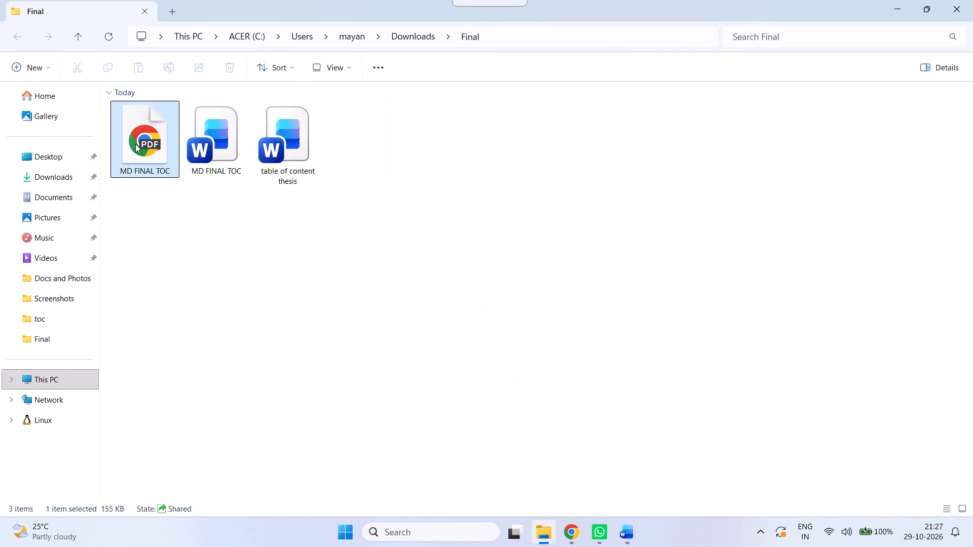
scroll(454, 368, "down", 3)
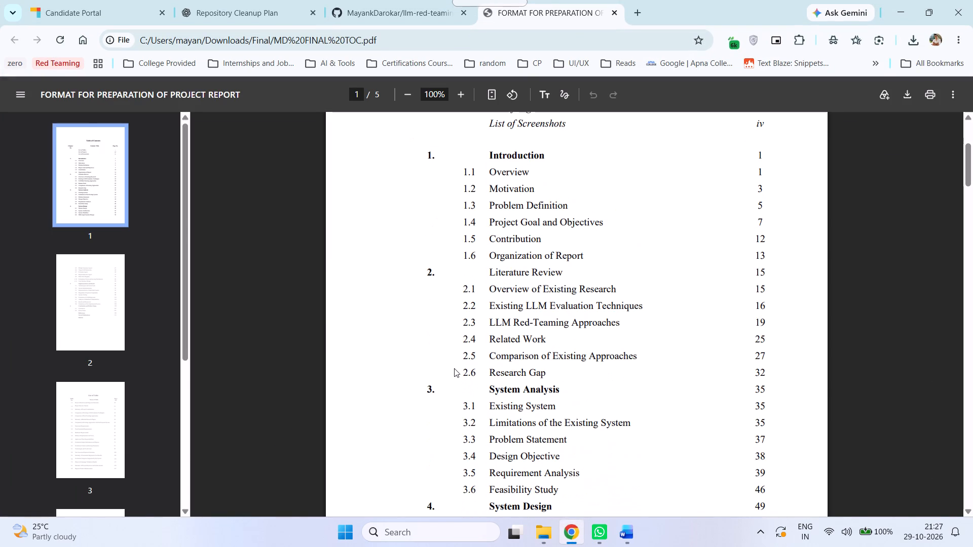
scroll(585, 292, "up", 5)
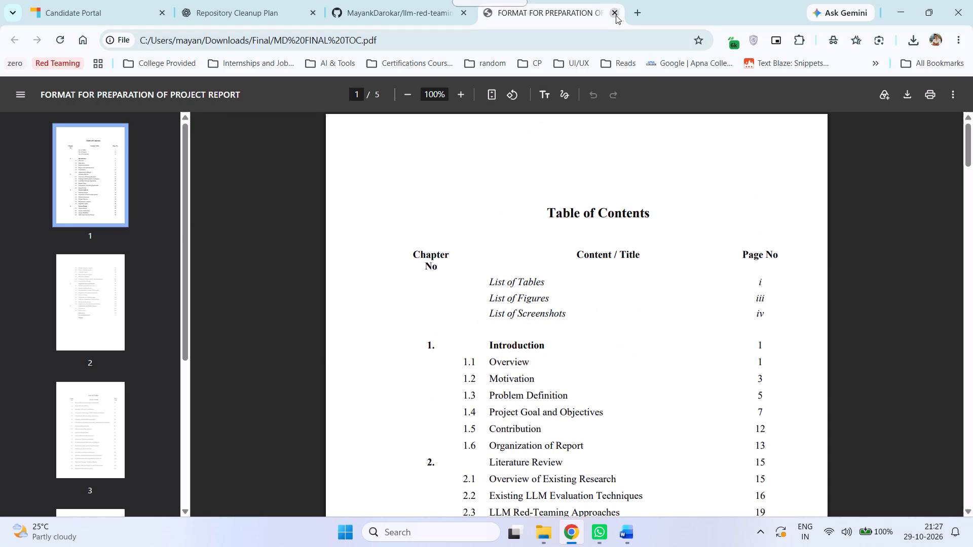
left_click(616, 15)
left_click(896, 0)
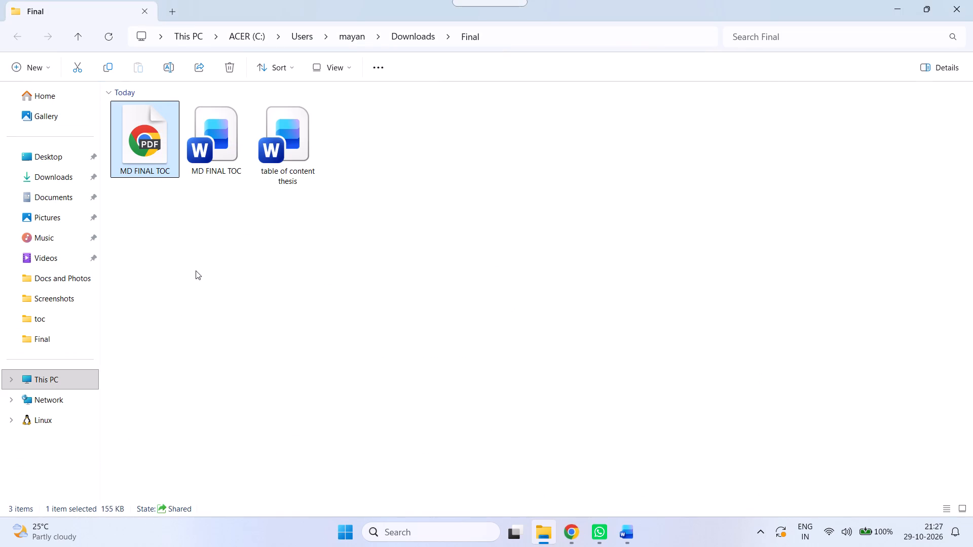
Delete the MD FINAL TOC PDF from the Final folder.
key("Delete")
Close the MD FINAL TOC Word document without saving its changes, and close the llm thesis 1 (1) document.
double_click(133, 143)
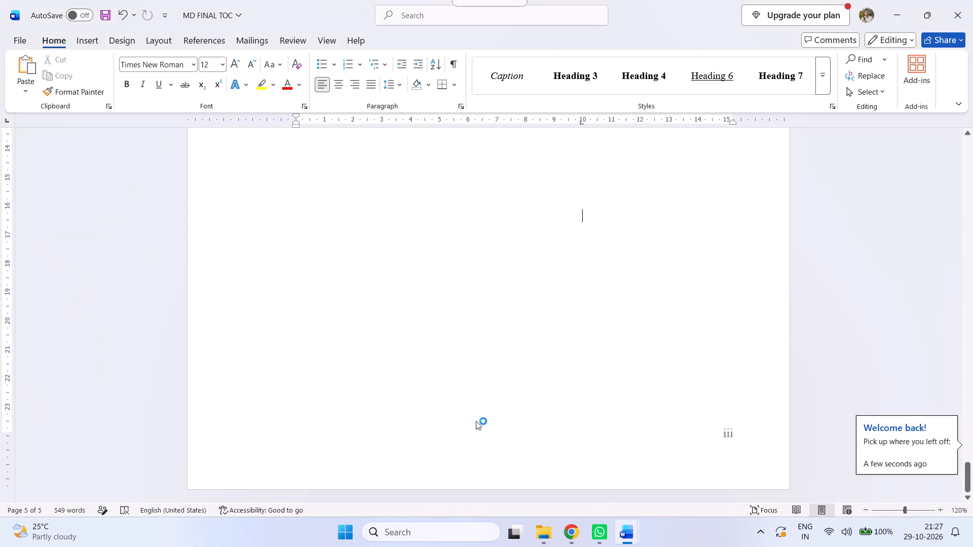
left_click(611, 425)
left_click(543, 361)
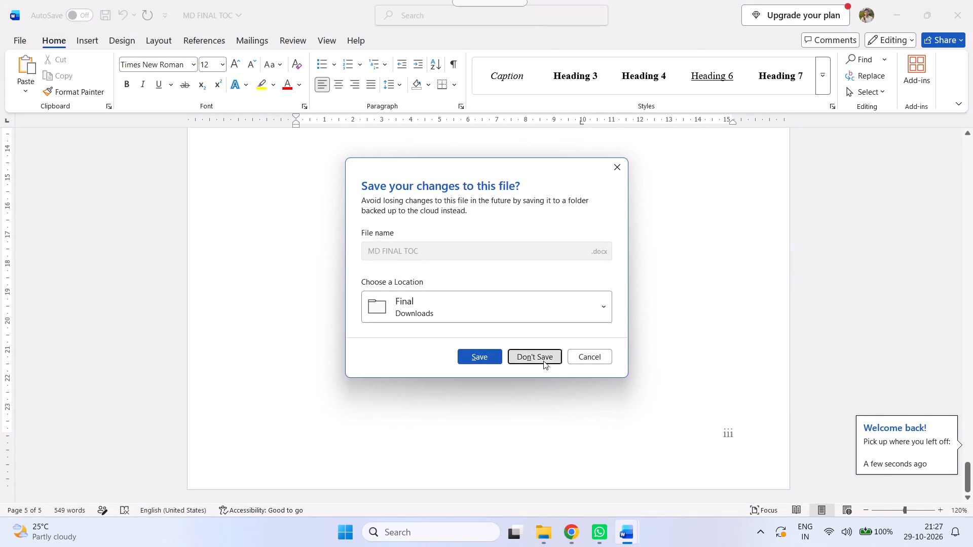
left_click(625, 527)
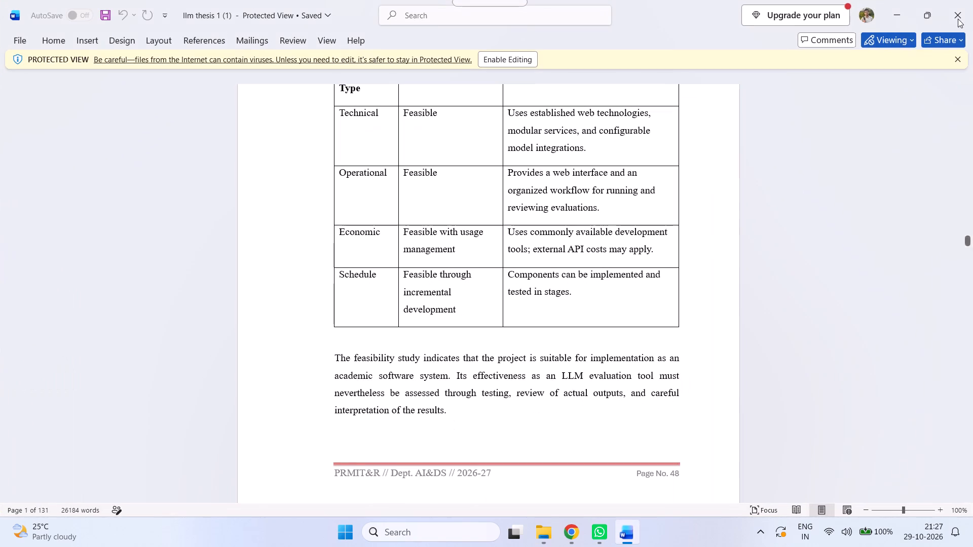
left_click(972, 0)
Reopen the MD FINAL TOC Word document and set the contents page numbers of List of Figures to ii and List of Screenshots to iii.
double_click(139, 140)
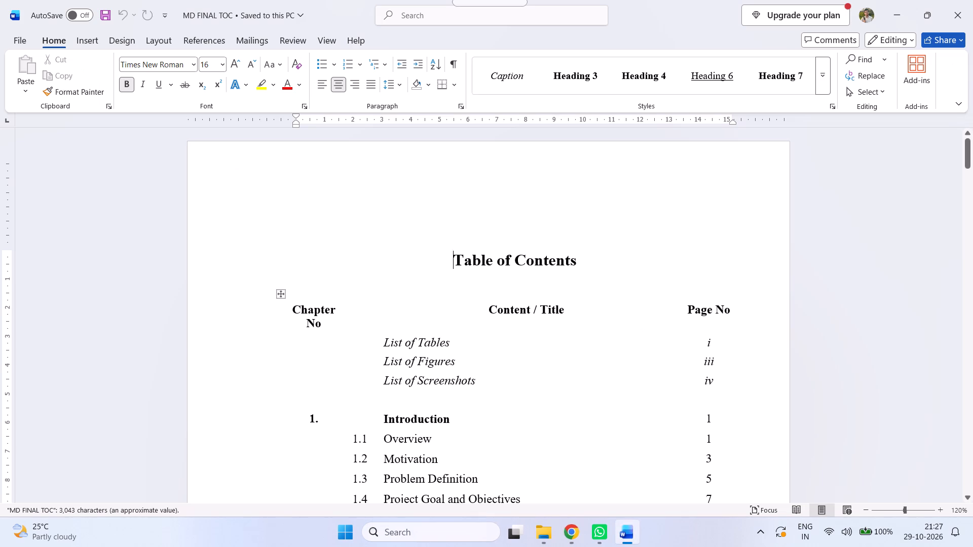
left_click(718, 366)
key("BackSpace")
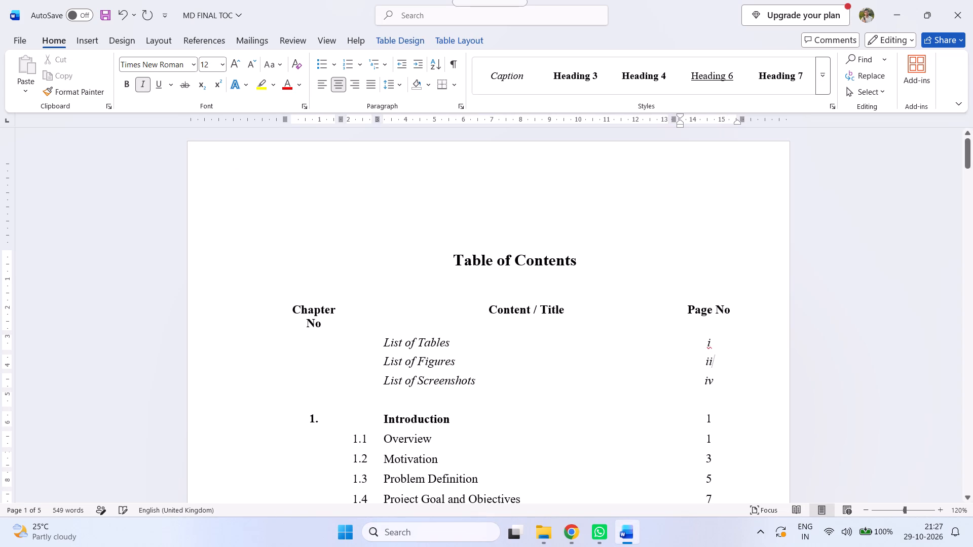
left_click(717, 379)
key("BackSpace")
type("ii")
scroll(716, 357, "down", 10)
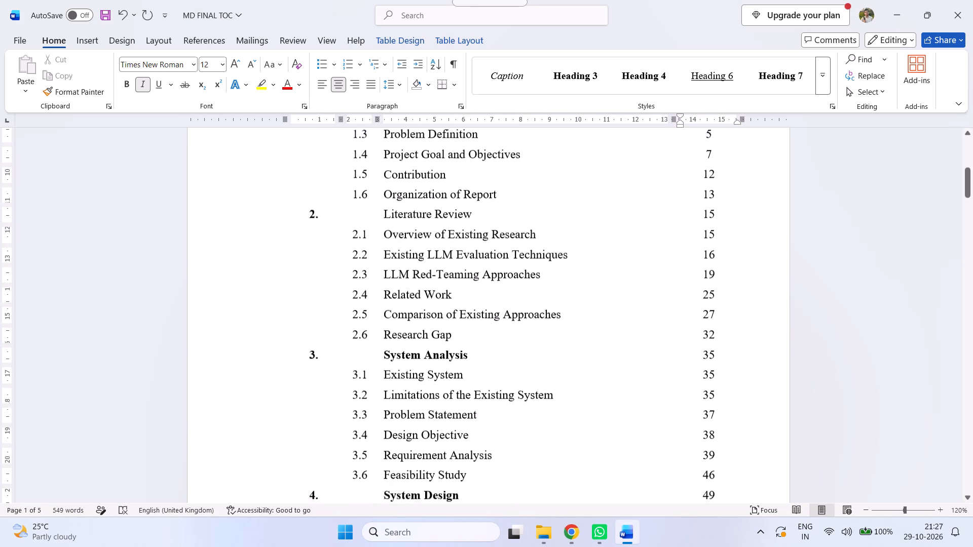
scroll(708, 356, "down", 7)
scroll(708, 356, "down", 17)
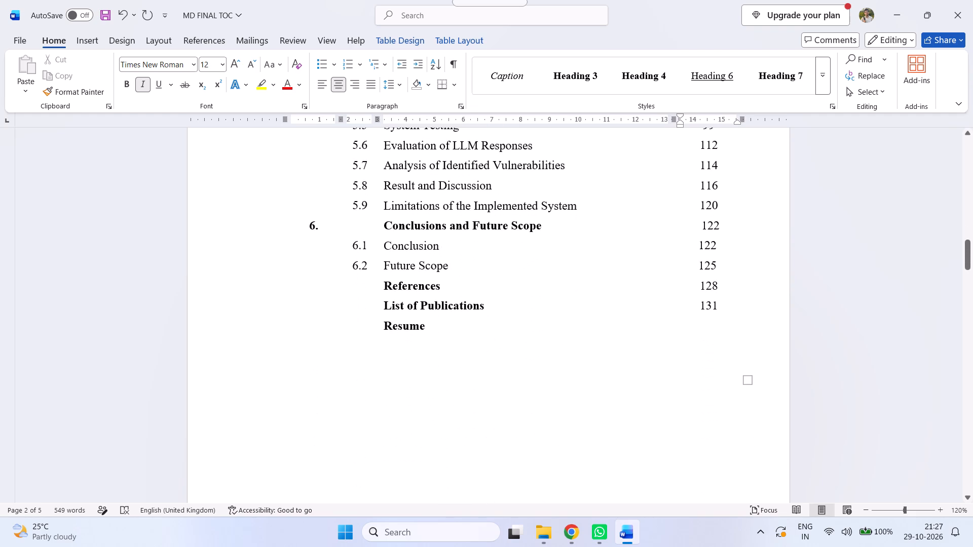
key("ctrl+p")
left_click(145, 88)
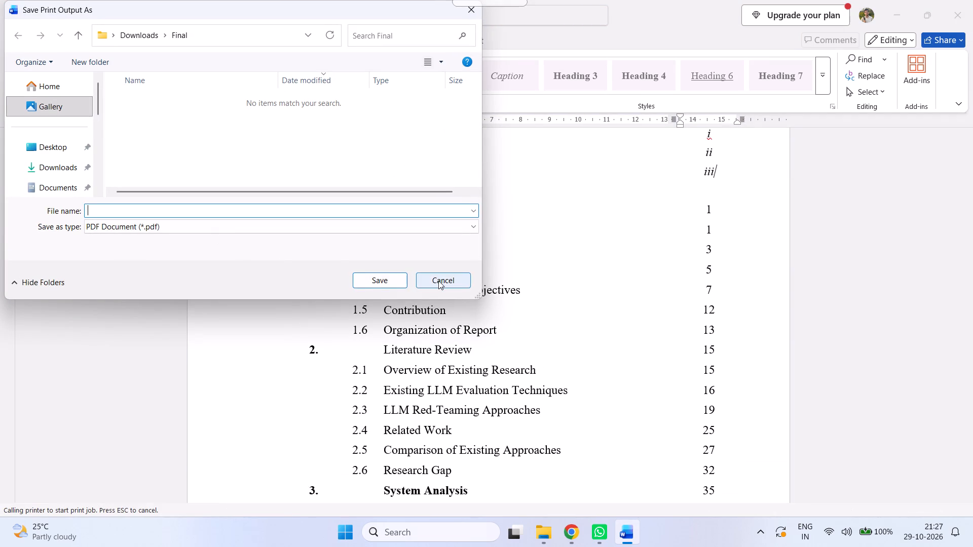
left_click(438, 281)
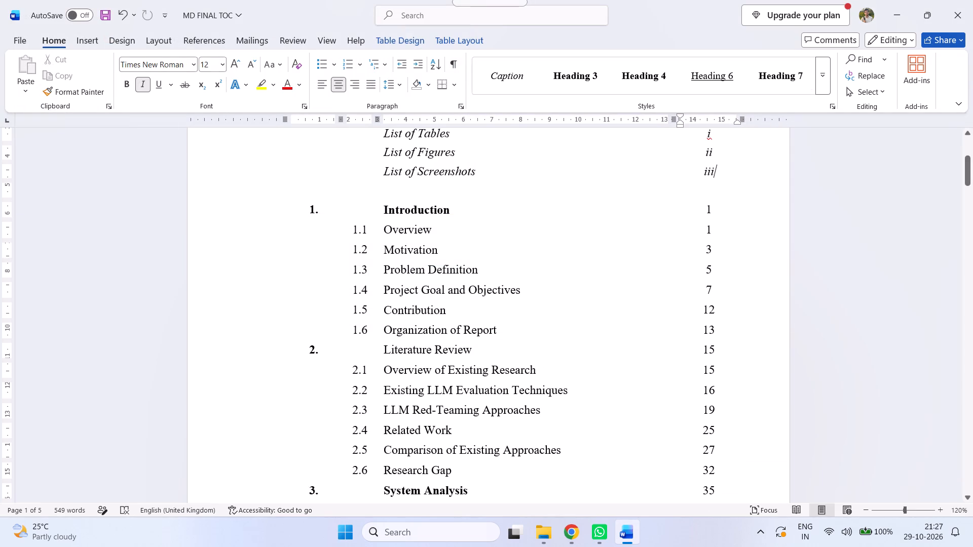
Print the table of contents to a PDF named "1. TOC" in the Final folder.
key("ctrl+p")
left_click(142, 80)
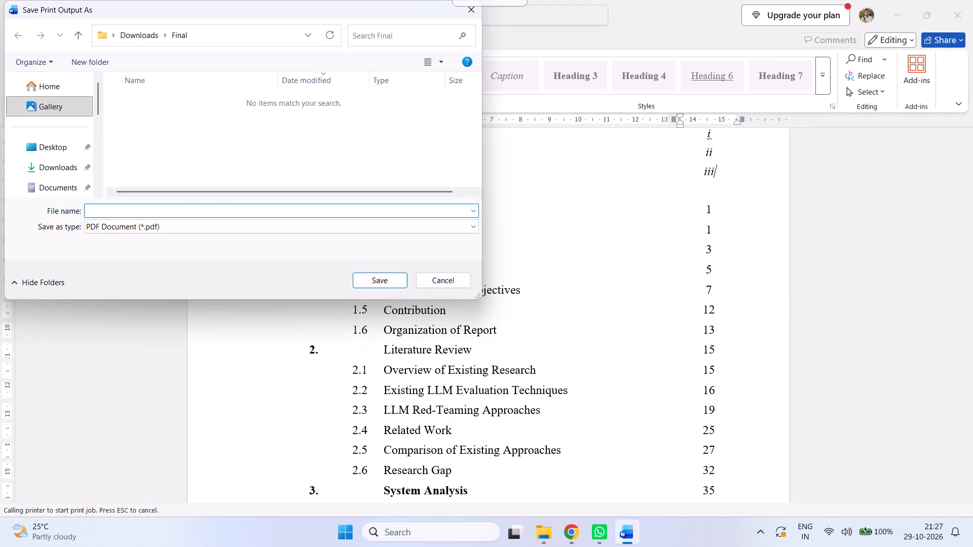
left_click(181, 151)
left_click(160, 208)
key("1")
key("BackSpace")
type("TOC")
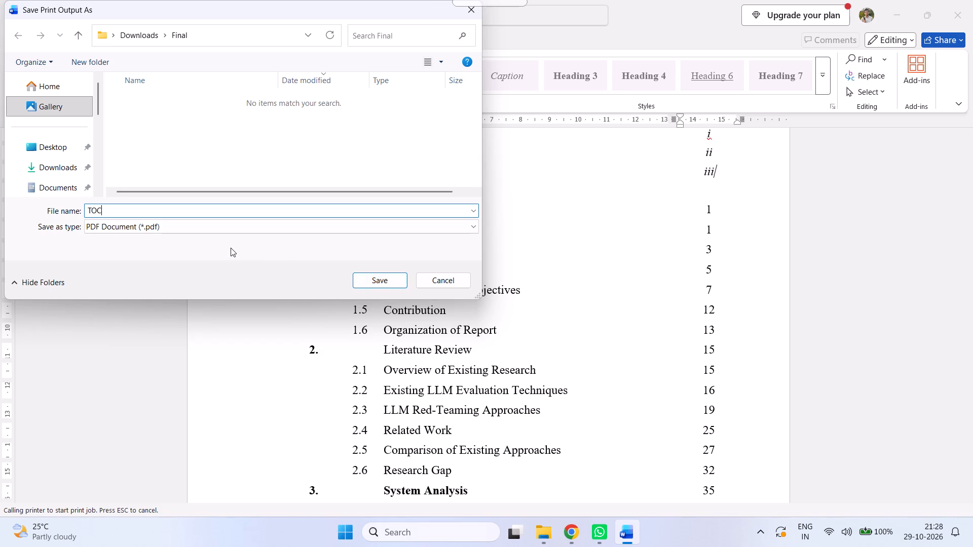
key("Left")
key("Left")
key("Left")
key("Left")
key("Left")
type("1.")
key("space")
left_click(364, 275)
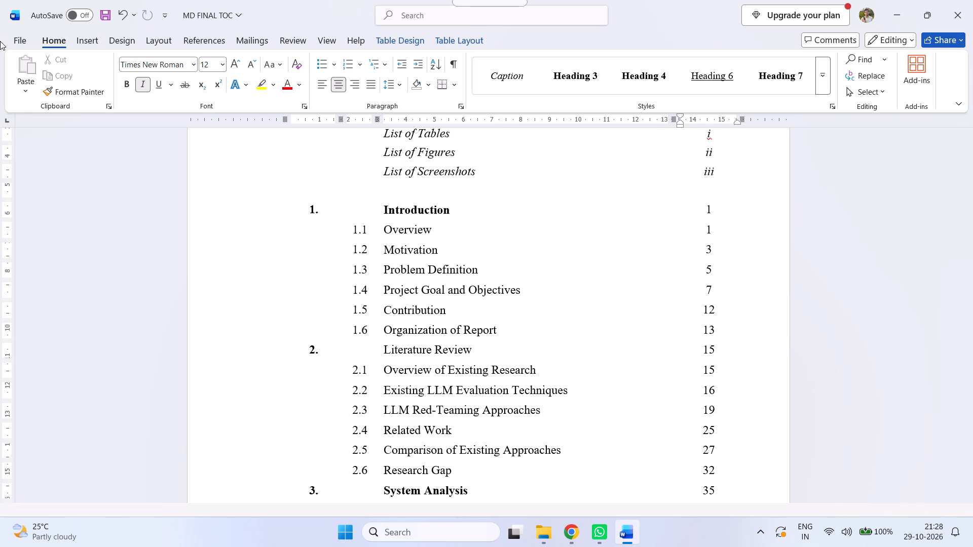
Check the Final folder for the new PDF, and enter the page number i in the footer of the document's List of Table page.
scroll(485, 332, "down", 14)
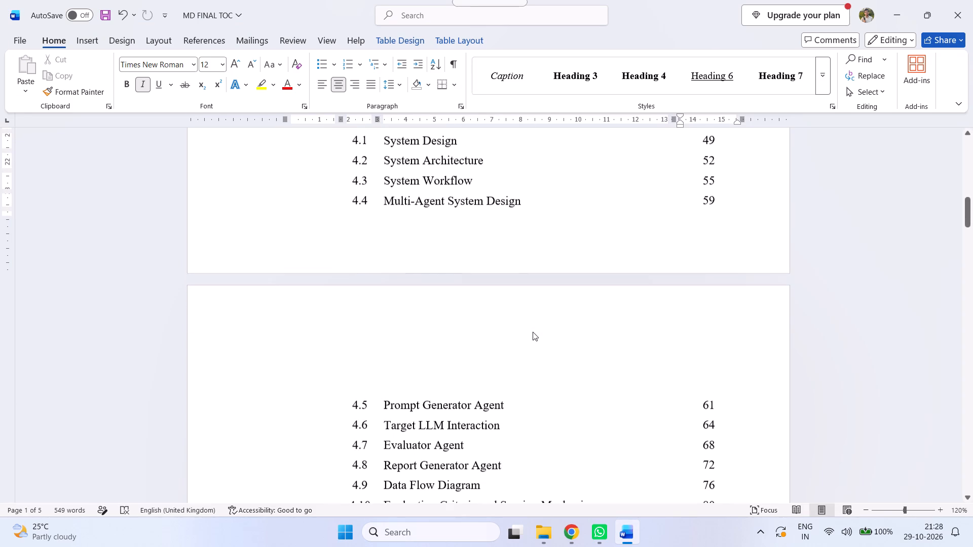
scroll(533, 332, "down", 17)
scroll(648, 367, "down", 4)
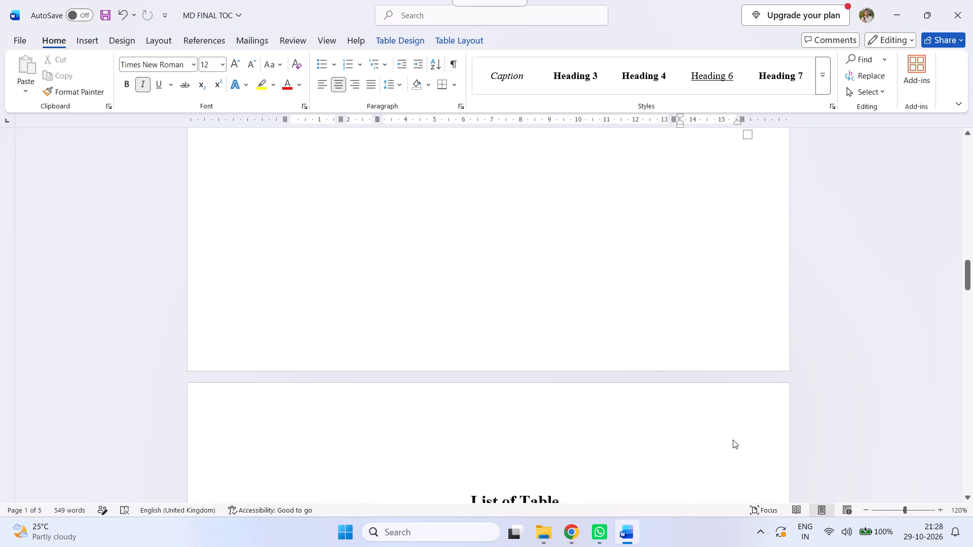
left_click(544, 539)
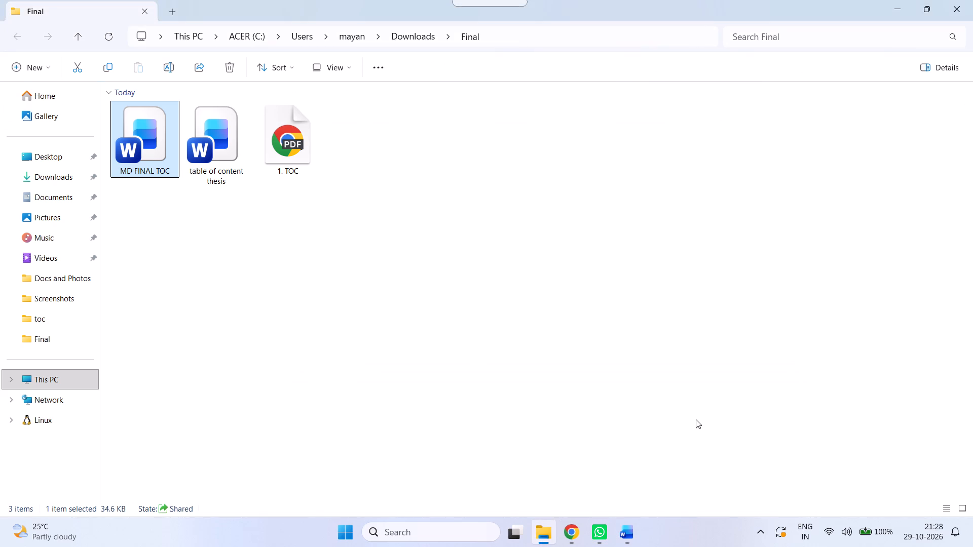
key("alt+Tab")
scroll(656, 367, "down", 2)
scroll(656, 367, "up", 15)
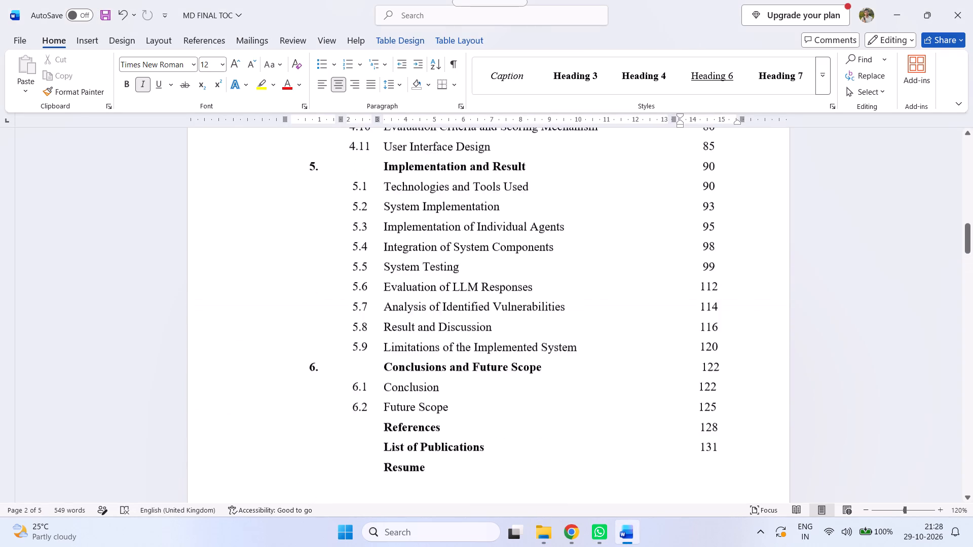
scroll(656, 368, "down", 19)
scroll(546, 319, "down", 12)
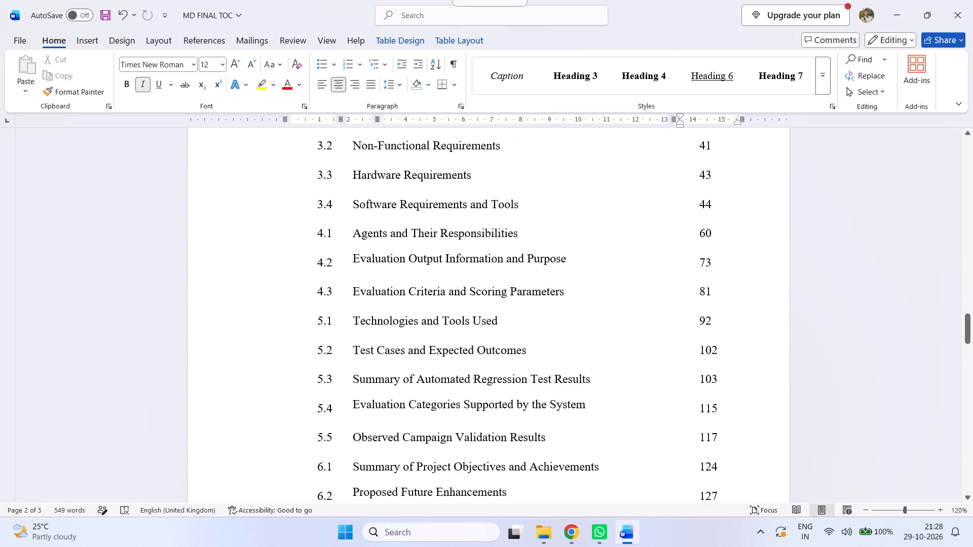
scroll(685, 366, "down", 5)
scroll(633, 377, "down", 6)
scroll(633, 377, "up", 7)
double_click(740, 413)
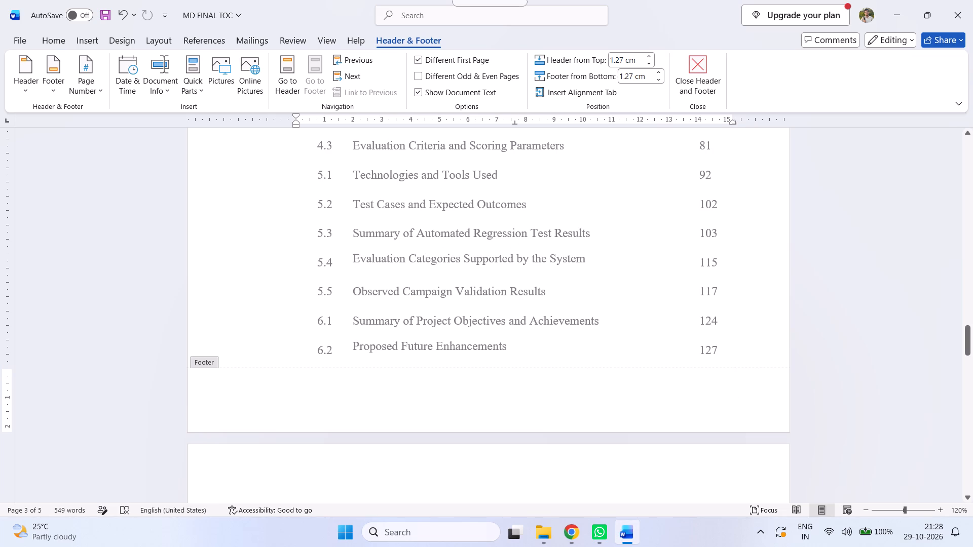
key("i")
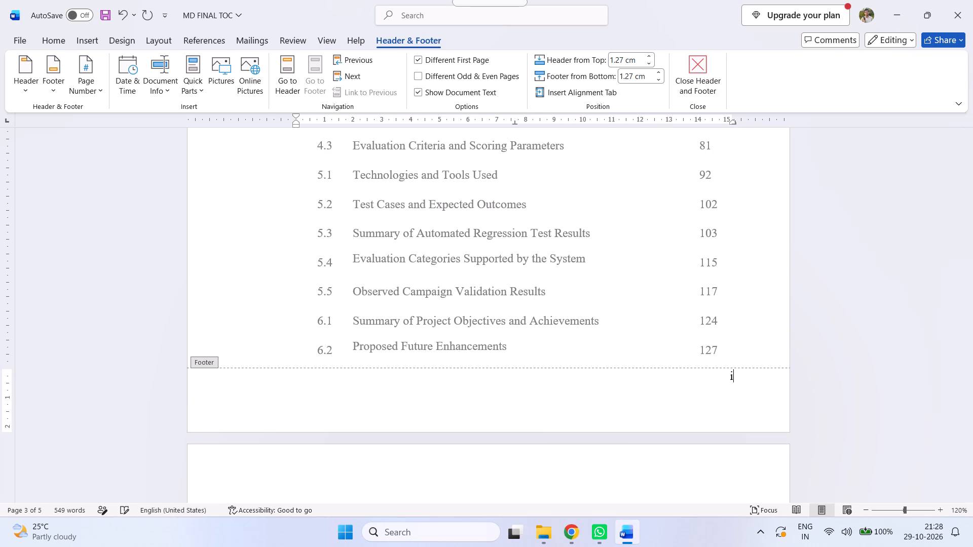
Examine the footers from the first contents page through the List of Table page, and leave footer editing.
scroll(733, 393, "up", 6)
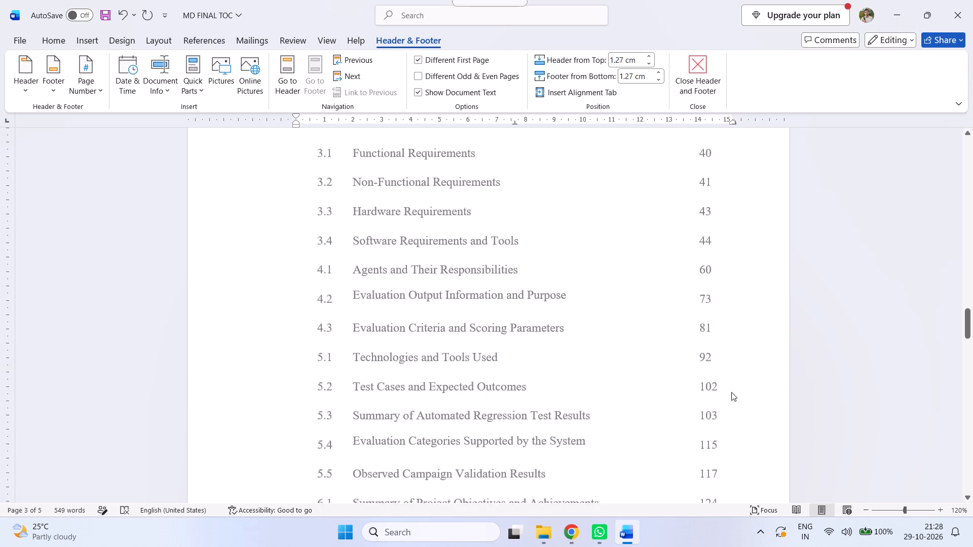
scroll(731, 392, "up", 20)
scroll(731, 392, "up", 16)
scroll(725, 386, "up", 12)
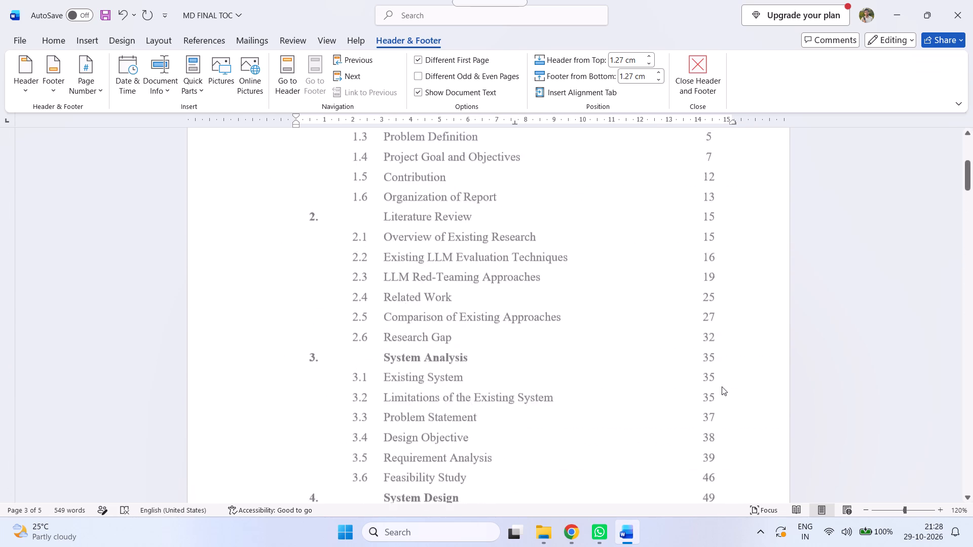
scroll(722, 386, "up", 8)
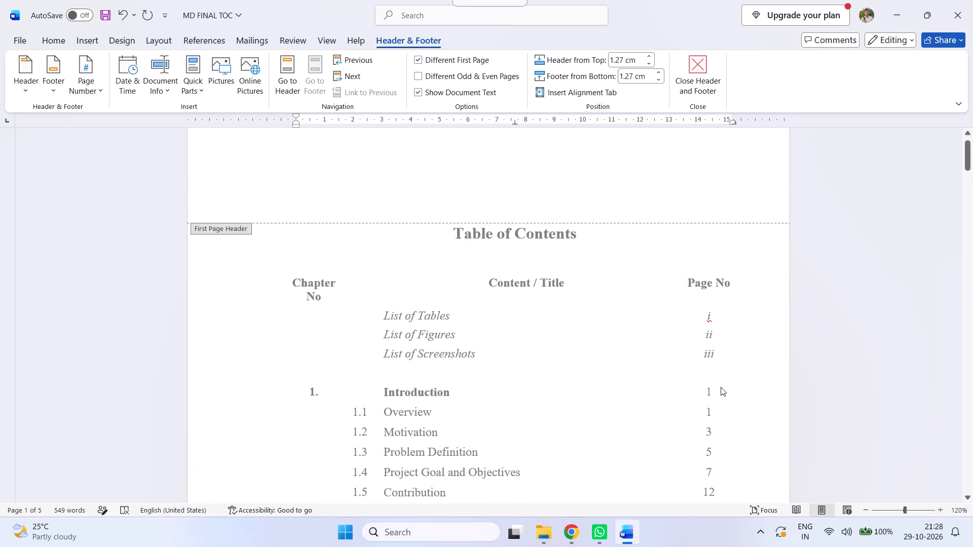
scroll(721, 387, "down", 20)
scroll(721, 387, "down", 20)
scroll(721, 387, "down", 4)
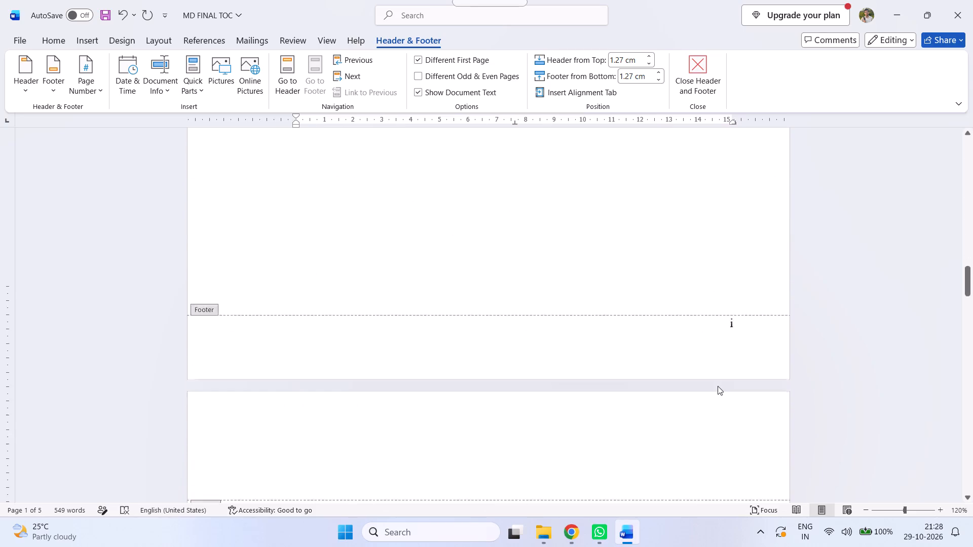
scroll(718, 386, "down", 15)
scroll(758, 348, "down", 1)
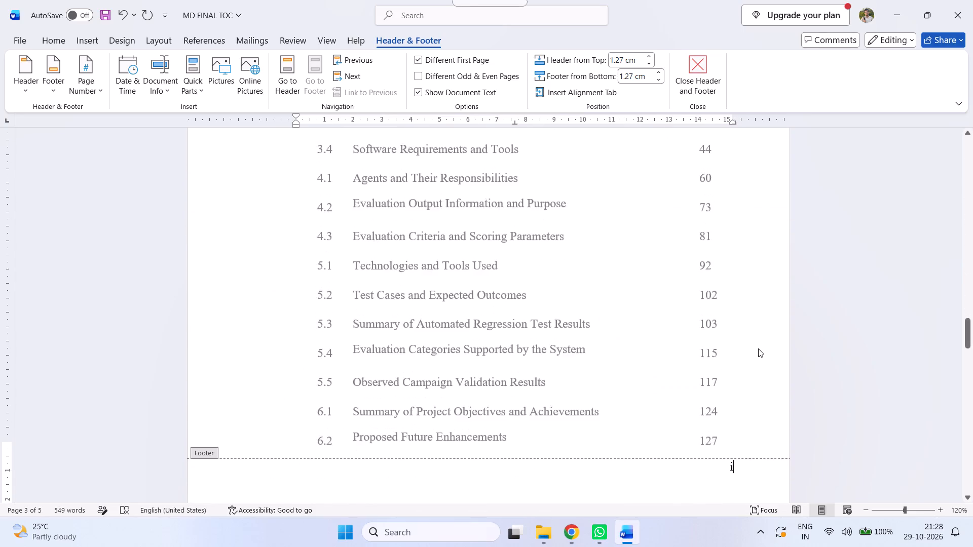
double_click(844, 291)
Save a PDF copy of the document named "2. LOT" in the Final folder, and close its preview.
left_click(26, 41)
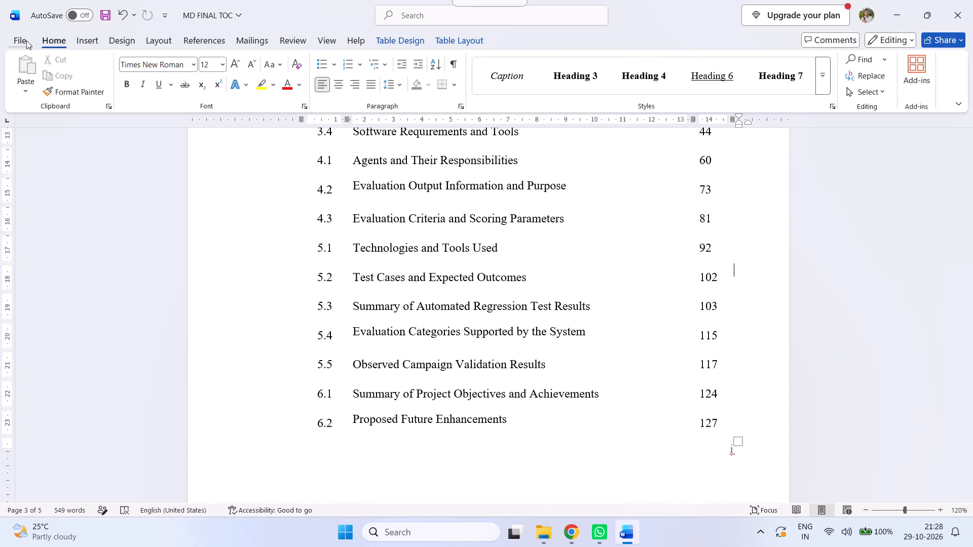
left_click(48, 229)
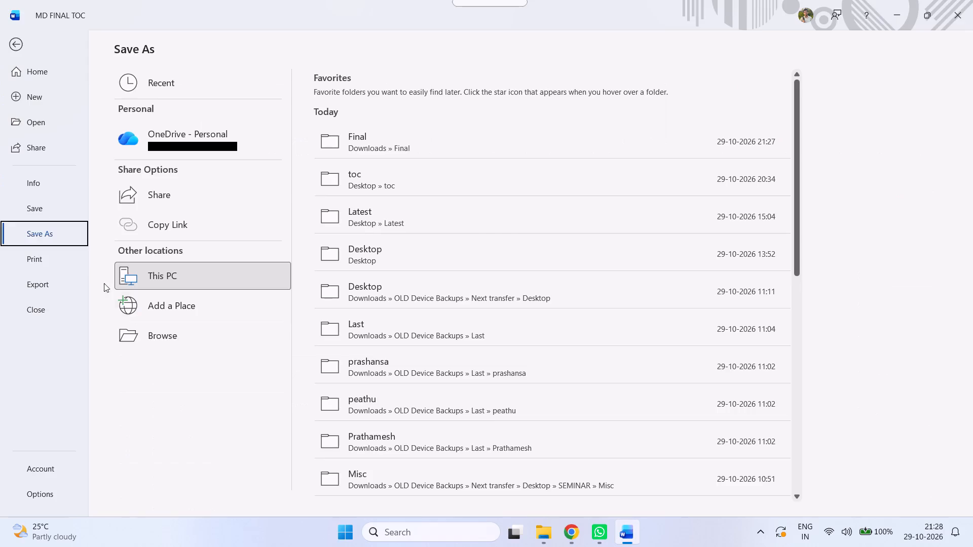
left_click(161, 337)
left_click(166, 226)
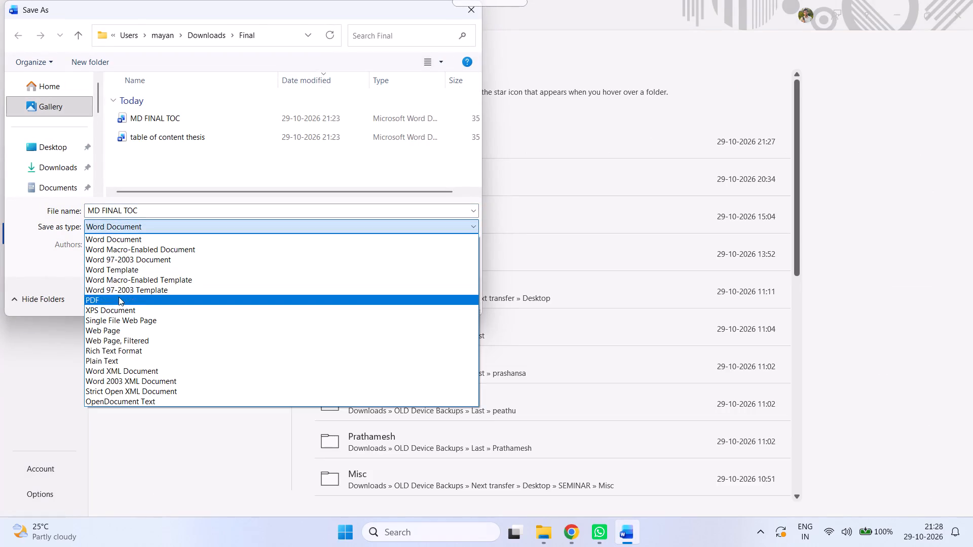
left_click(119, 297)
left_click(171, 208)
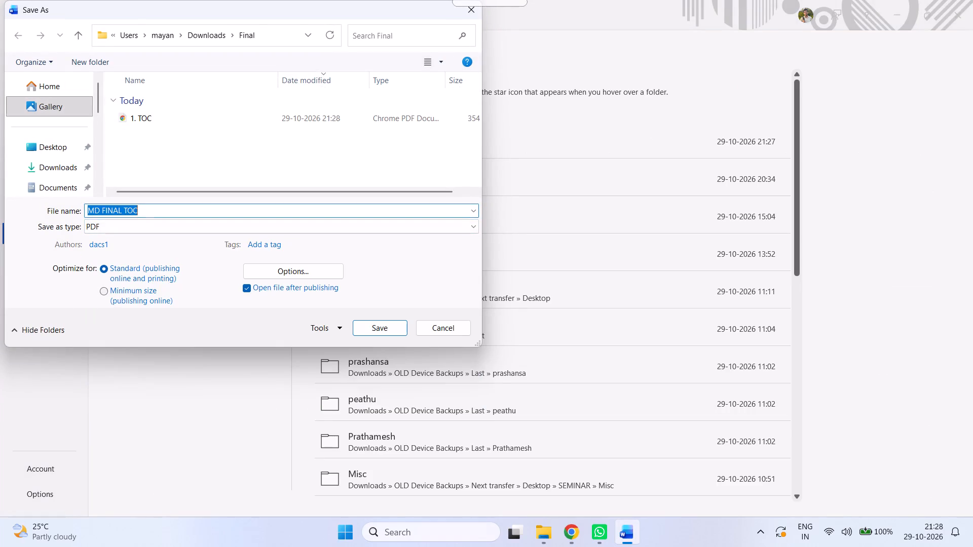
key("2")
key("period")
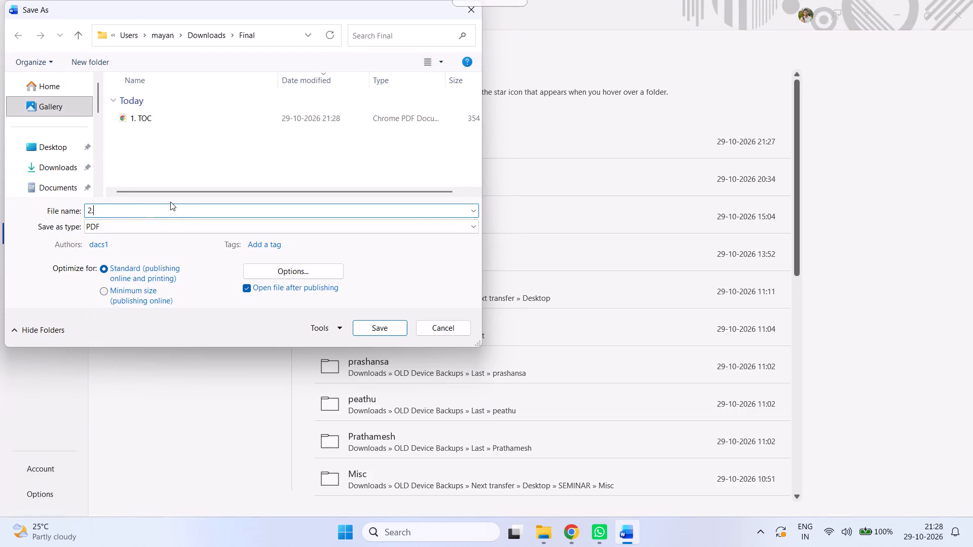
key("space")
type("L")
type("OT")
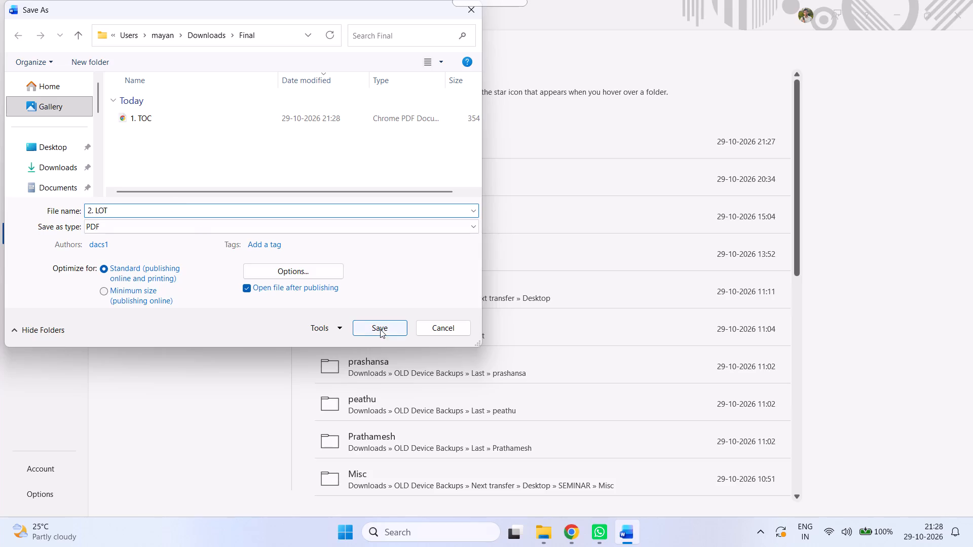
left_click(366, 331)
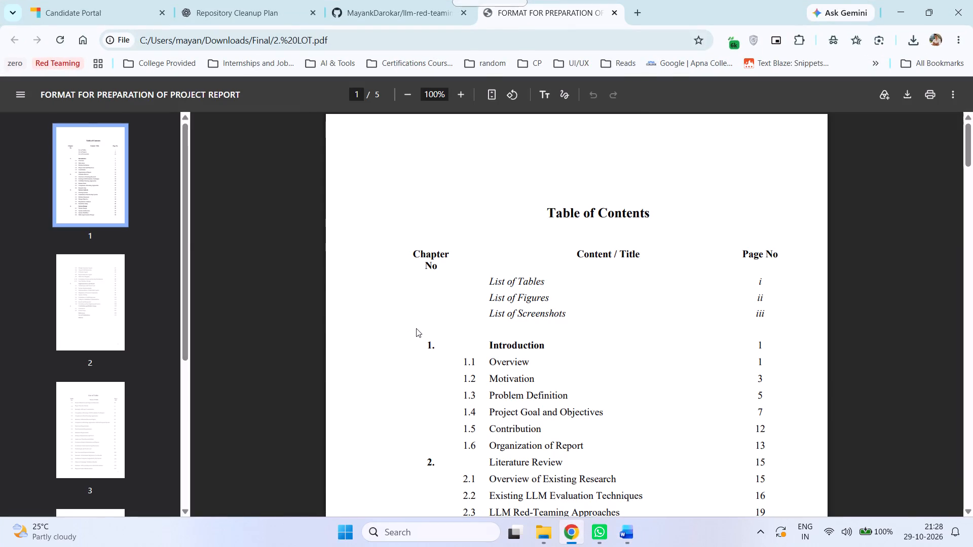
key("ctrl+w")
key("alt+Tab")
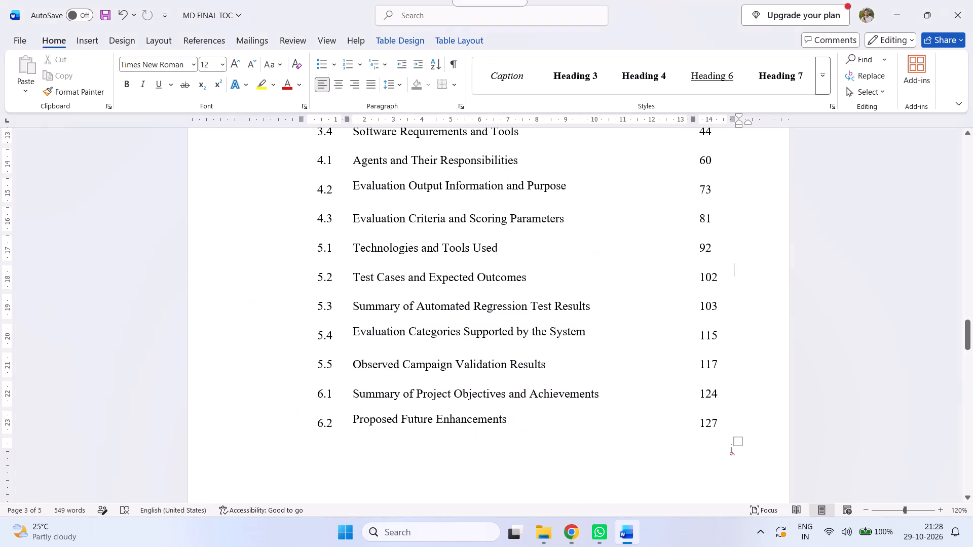
Set the page number in the footer of the List of Figures page to ii, and save the document.
scroll(626, 309, "up", 7)
scroll(626, 309, "down", 8)
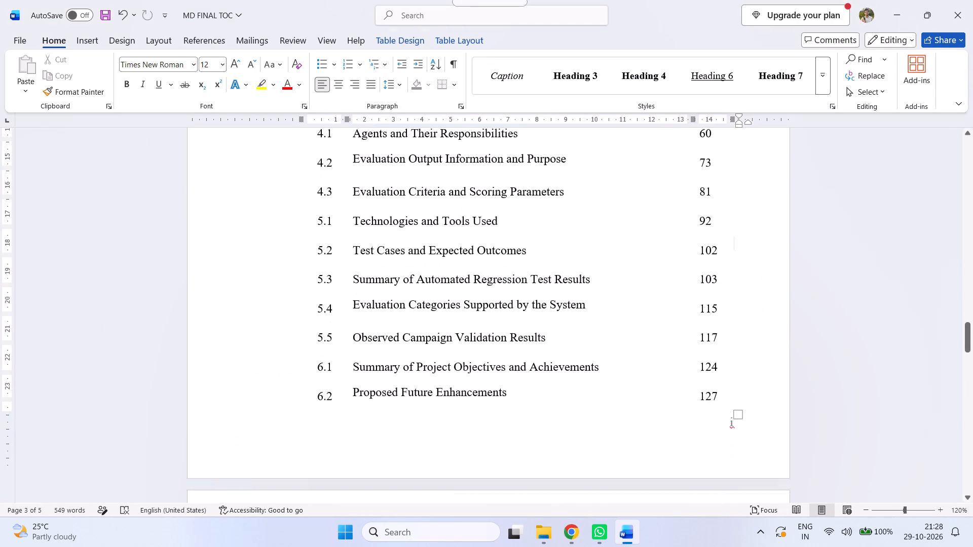
scroll(626, 309, "down", 2)
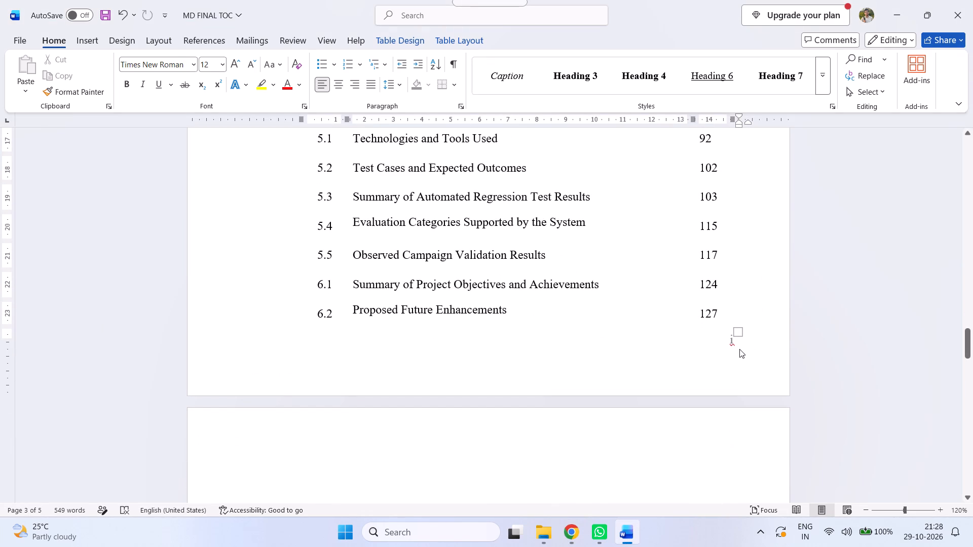
scroll(739, 349, "down", 17)
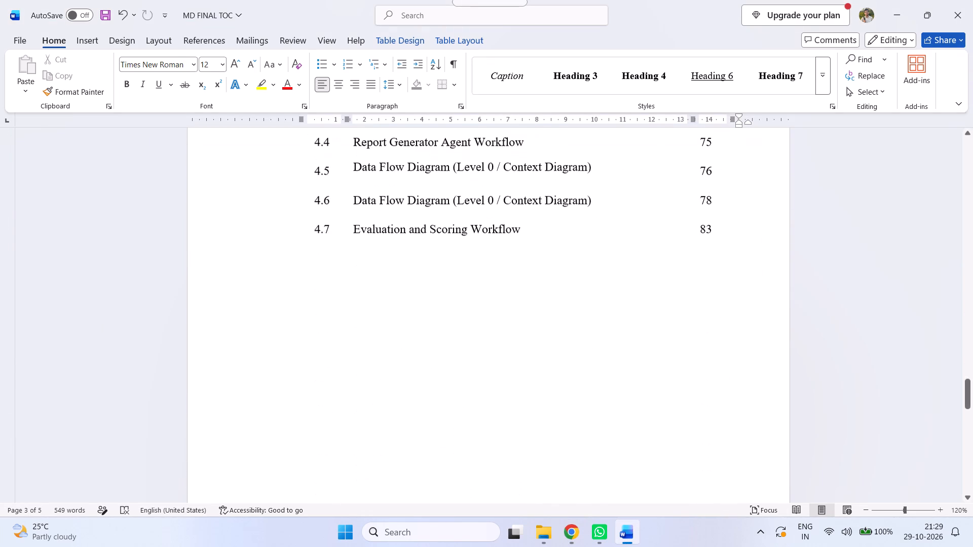
scroll(737, 346, "down", 5)
double_click(757, 409)
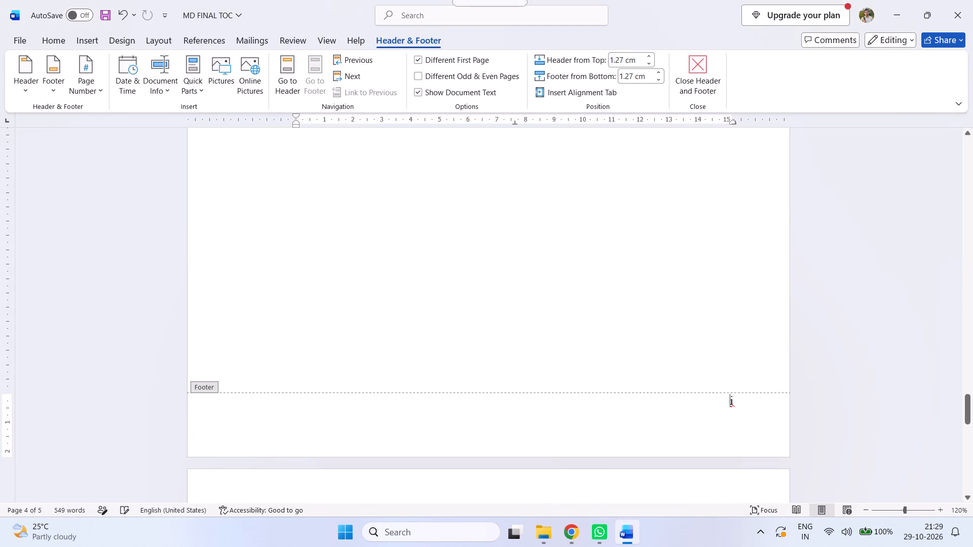
key("i")
double_click(850, 286)
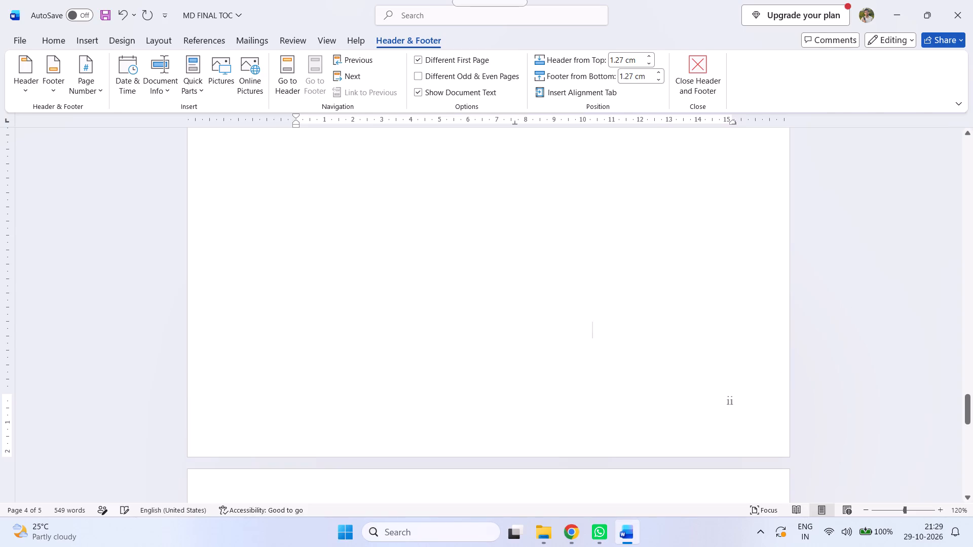
key("ctrl+s")
Save a PDF copy of the document named "3. LOF" in the Final folder, and return to the document.
left_click(24, 35)
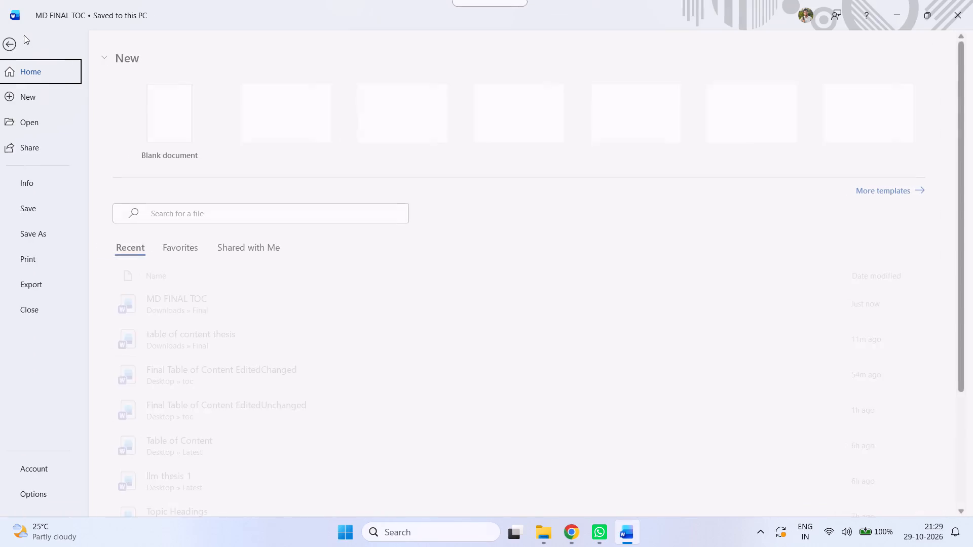
left_click(57, 235)
left_click(160, 336)
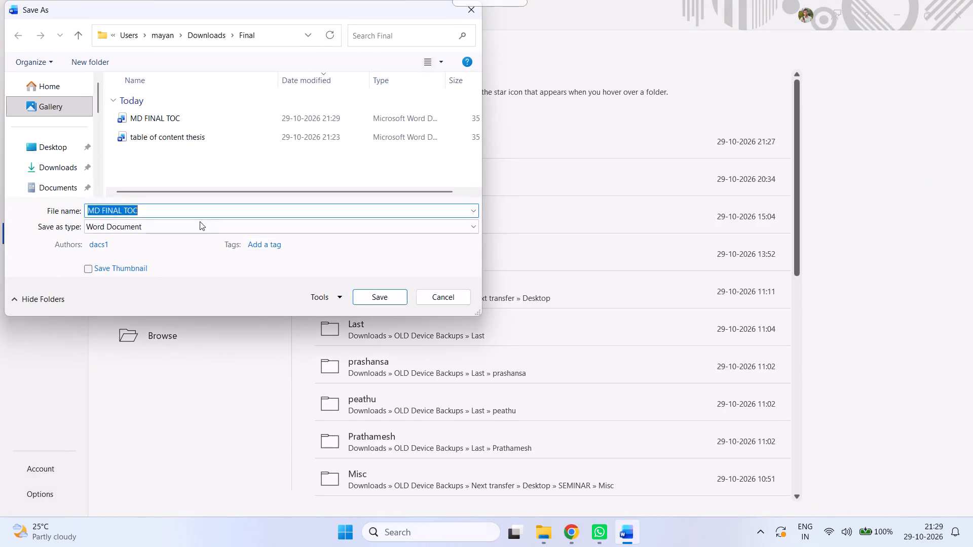
left_click(199, 221)
left_click(111, 296)
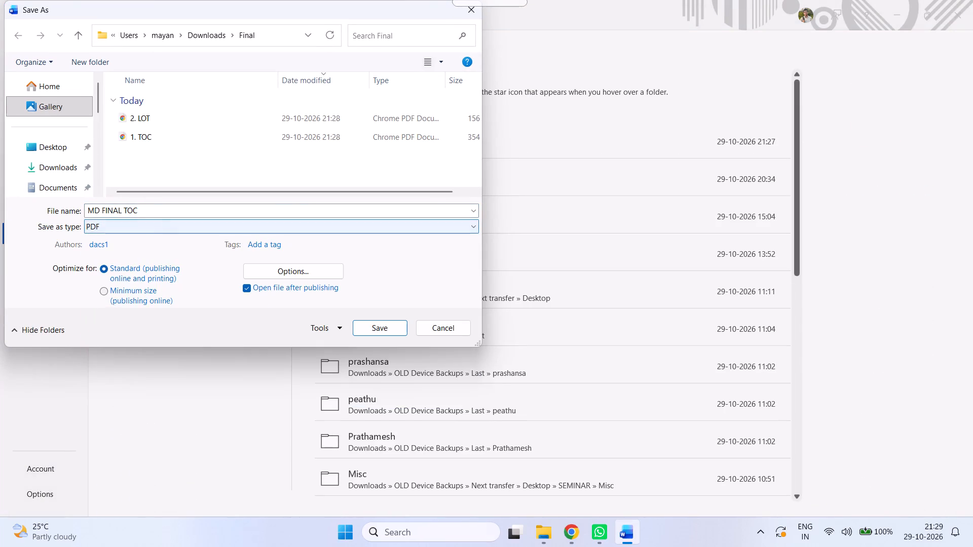
left_click(176, 210)
key("3")
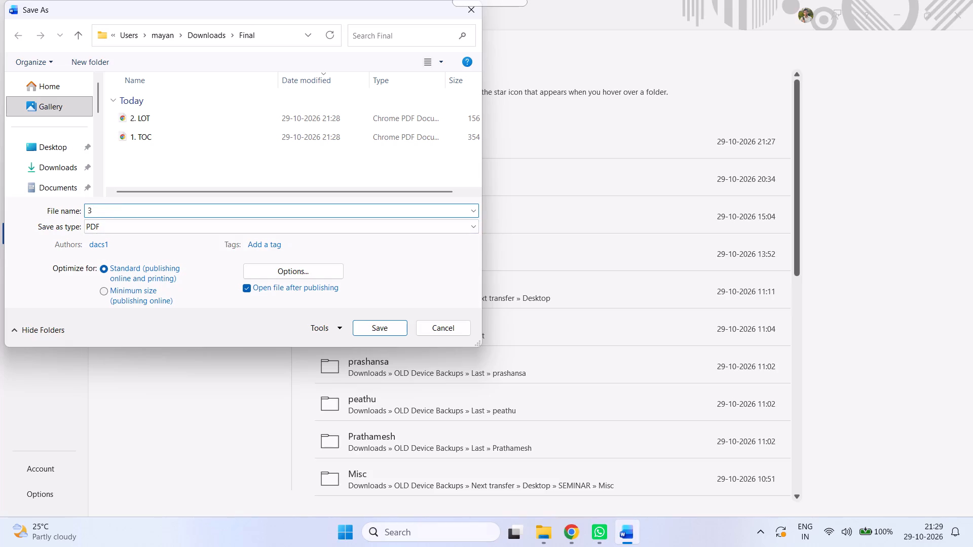
type(". LOF")
left_click(379, 324)
key("alt+Tab")
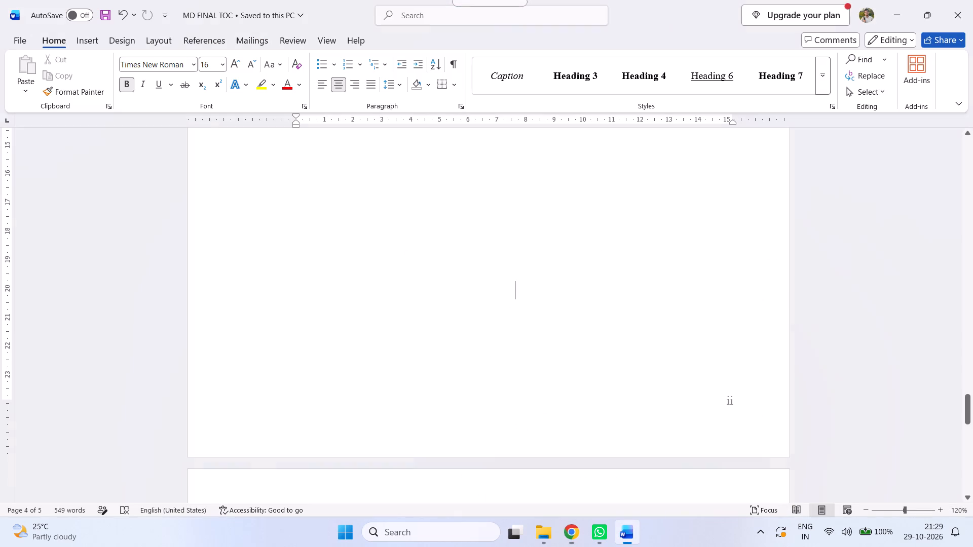
Set the page number in the footer of the List of Screenshot page to iii, and save the document.
scroll(619, 335, "down", 13)
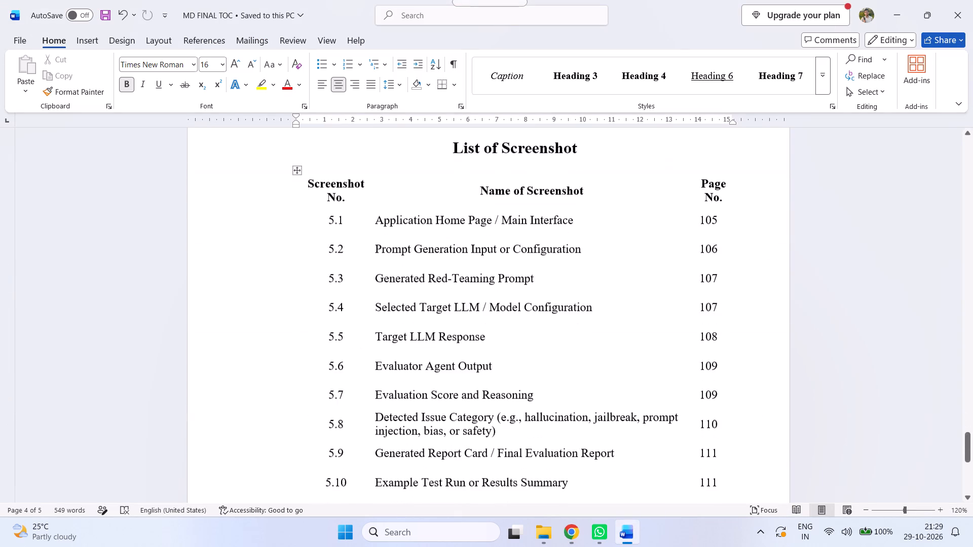
scroll(619, 336, "down", 15)
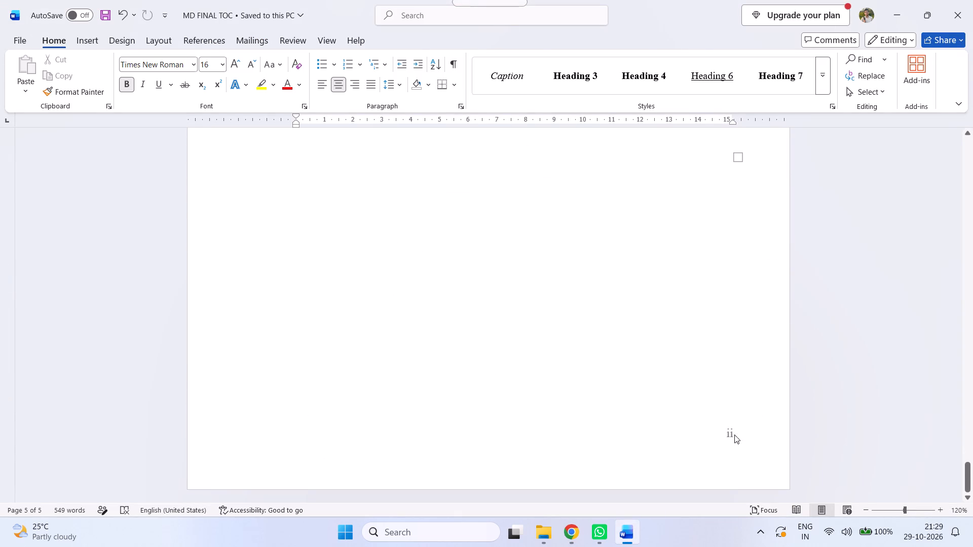
double_click(734, 435)
key("i")
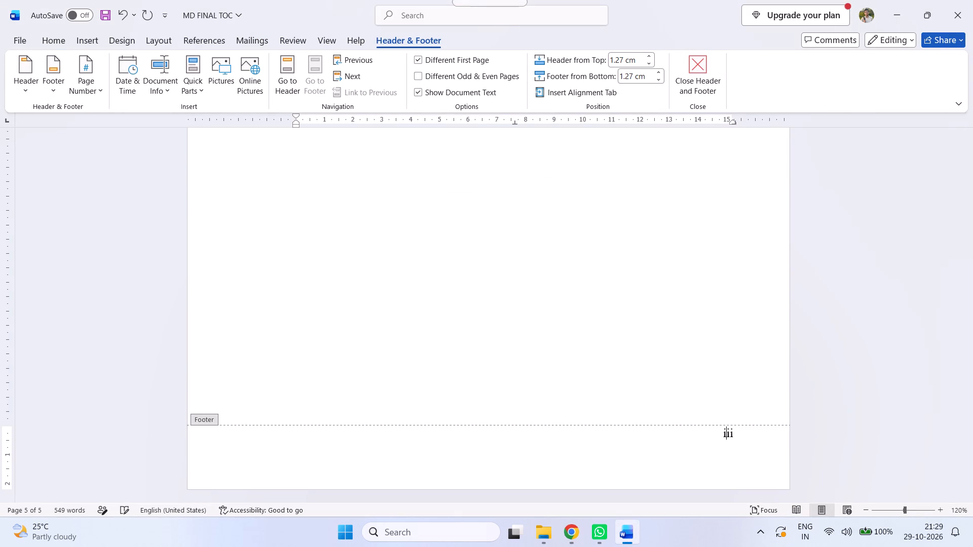
key("ctrl+s")
Begin saving a PDF copy of the updated document.
left_click(24, 44)
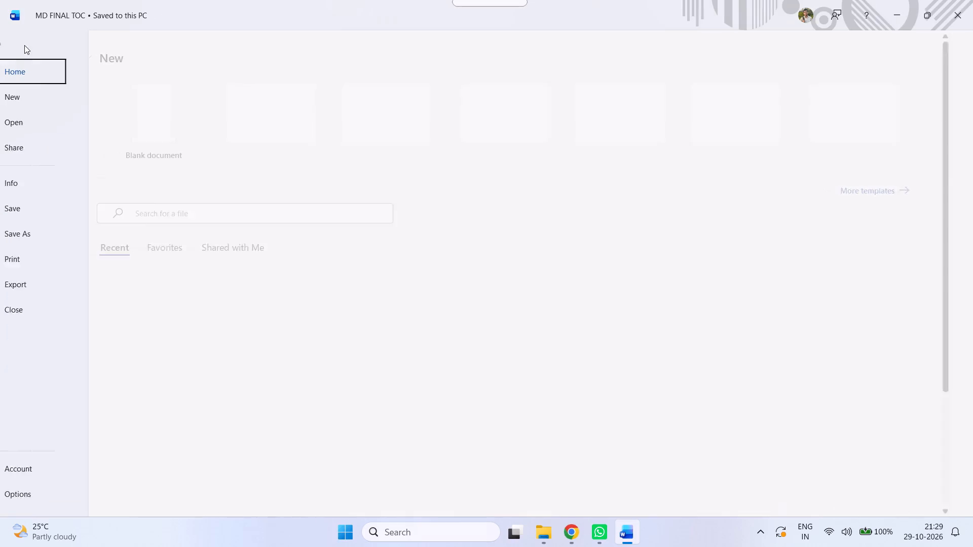
Save a PDF copy of the document named "4. LOS" in the Final folder.
left_click(55, 239)
left_click(132, 322)
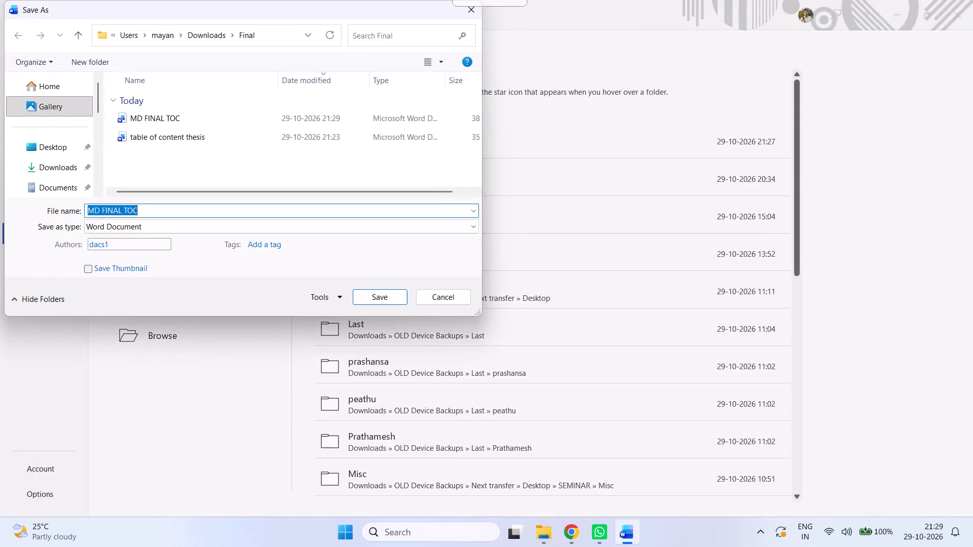
left_click(155, 226)
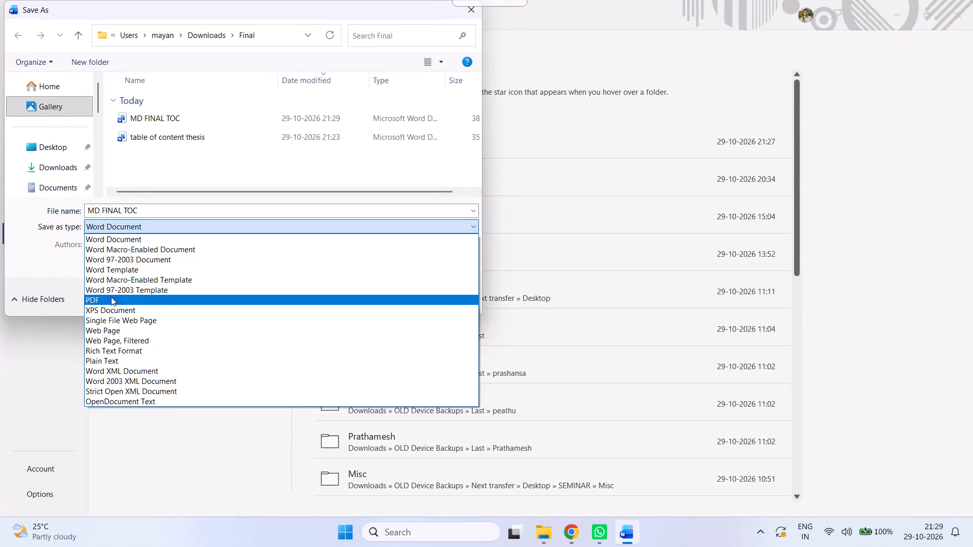
left_click(111, 297)
left_click(146, 212)
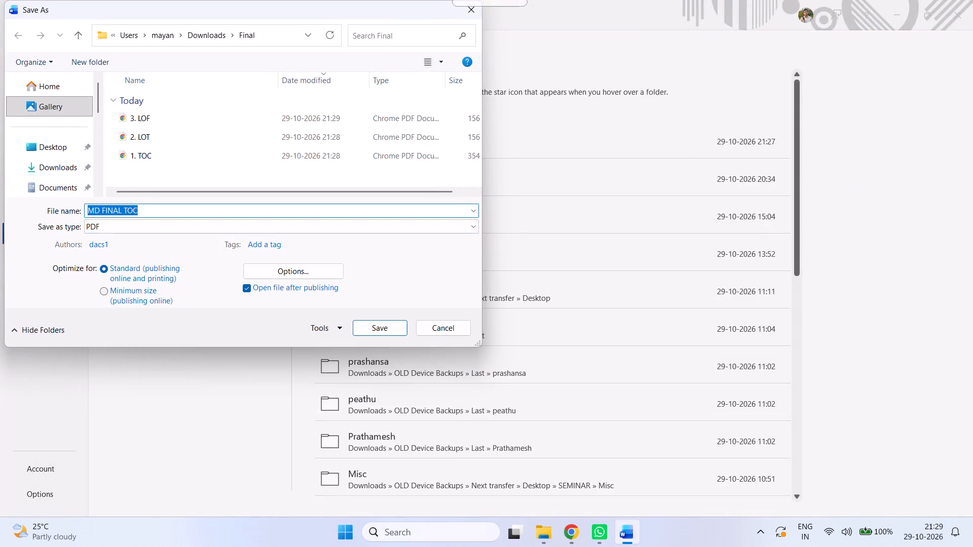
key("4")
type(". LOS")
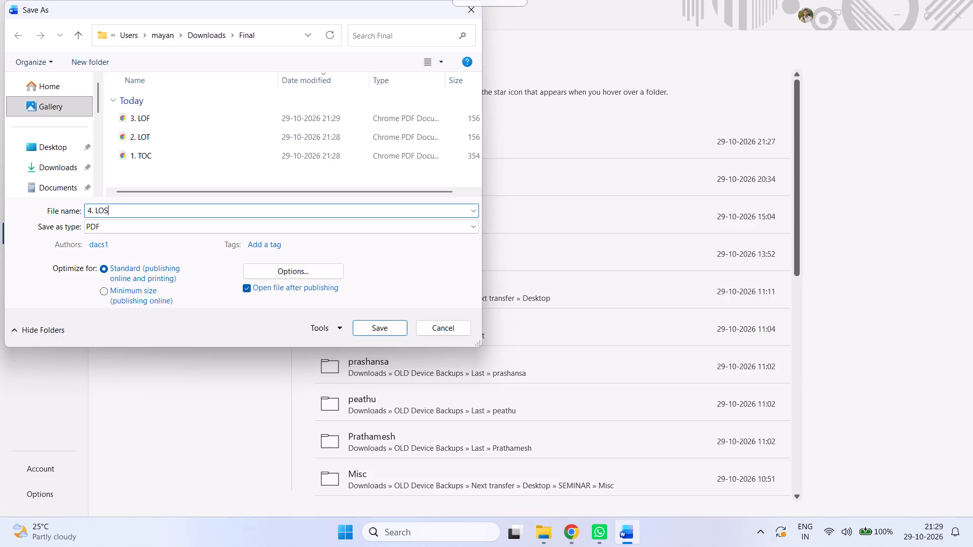
left_click(371, 330)
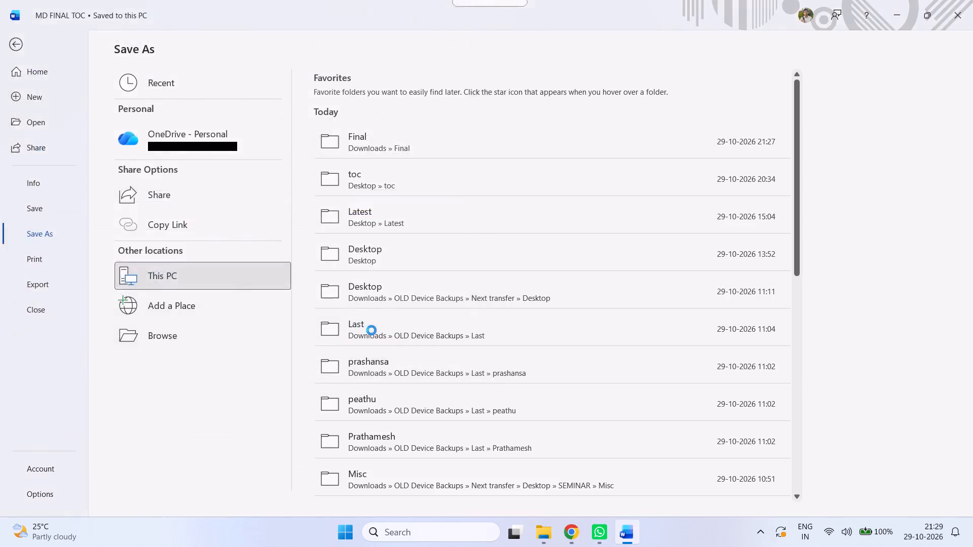
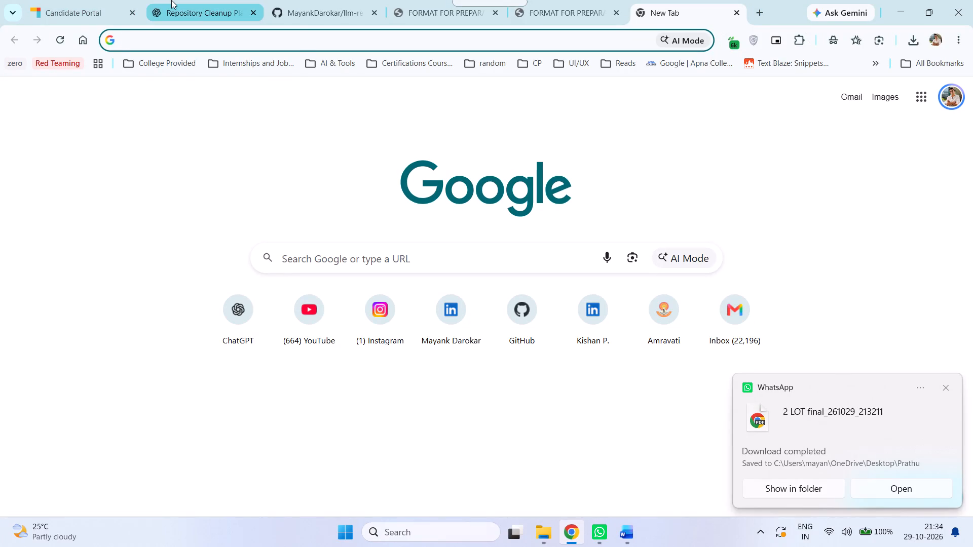
Search the web for "pdf merg" and open the iLovePDF page for merging PDF files.
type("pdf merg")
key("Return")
left_click(192, 231)
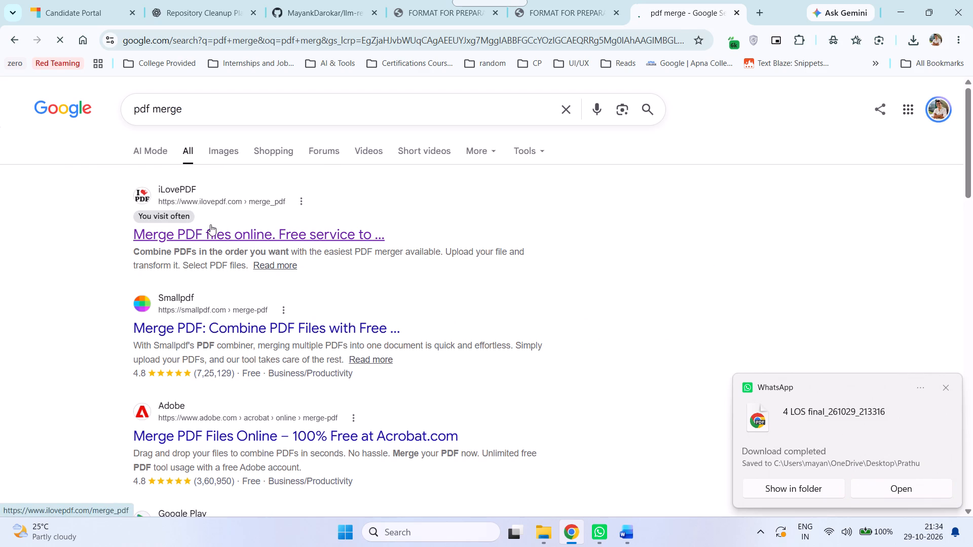
Begin selecting the PDF files to upload to the iLovePDF merge tool.
left_click(466, 234)
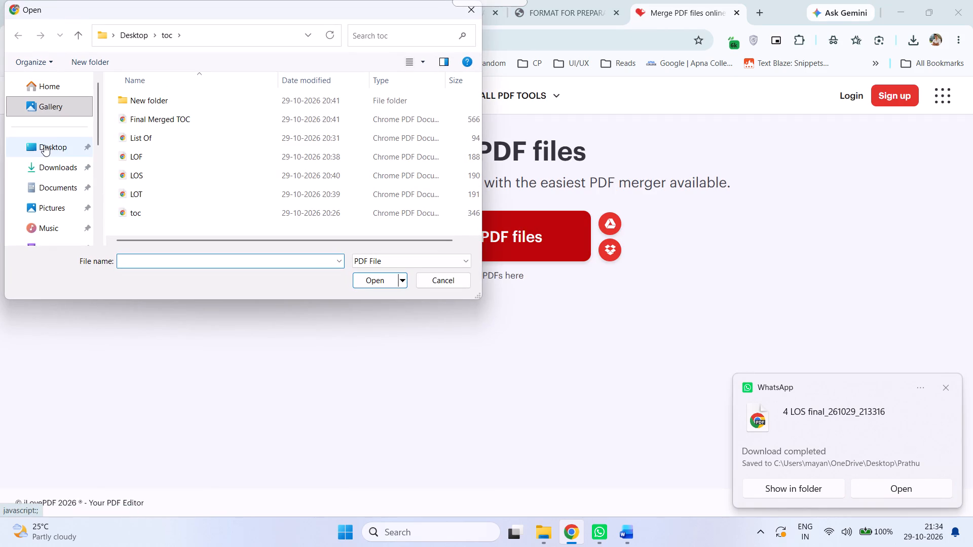
Merge the four numbered final TOC, LOT, LOF and LOS PDFs from the Prathu folder on the Desktop.
left_click(44, 145)
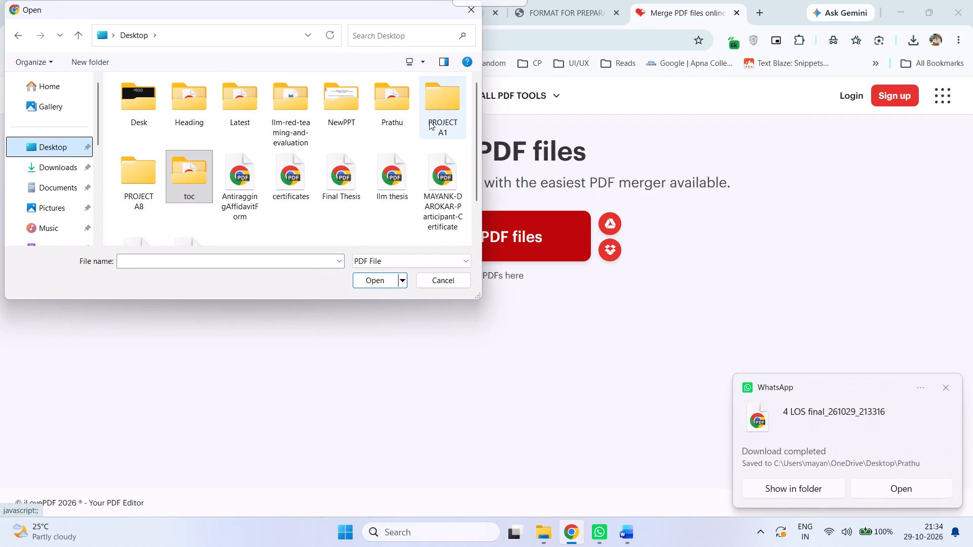
double_click(382, 104)
left_click(264, 203)
key("ctrl+a")
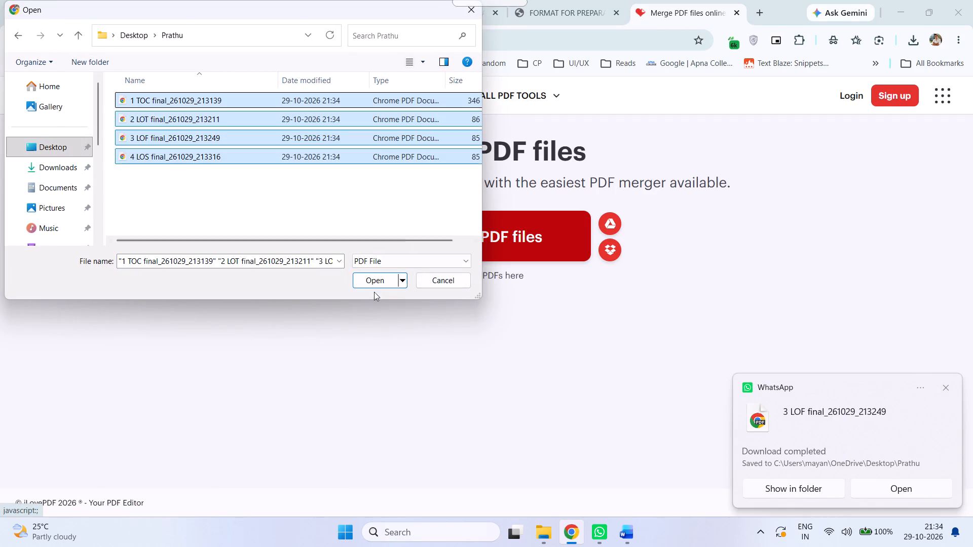
left_click(366, 287)
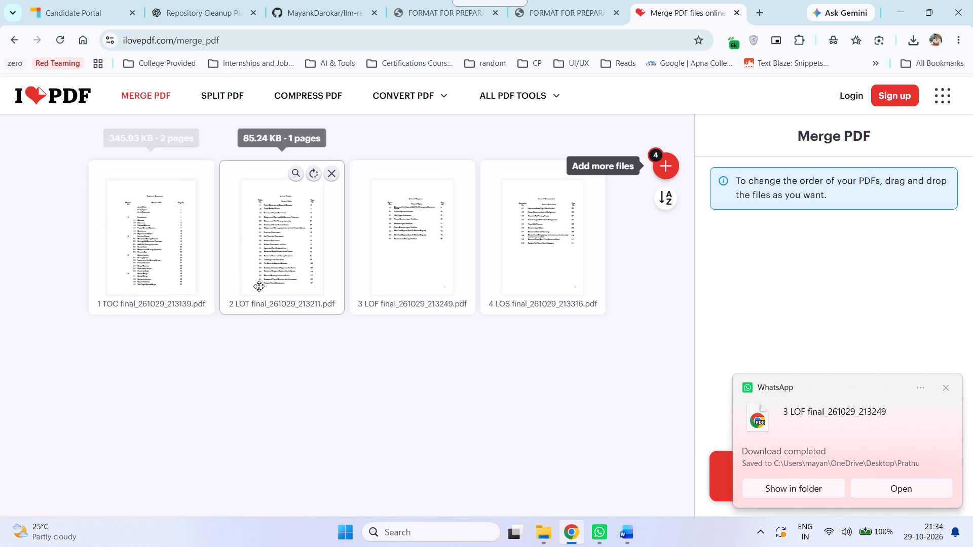
left_click(945, 386)
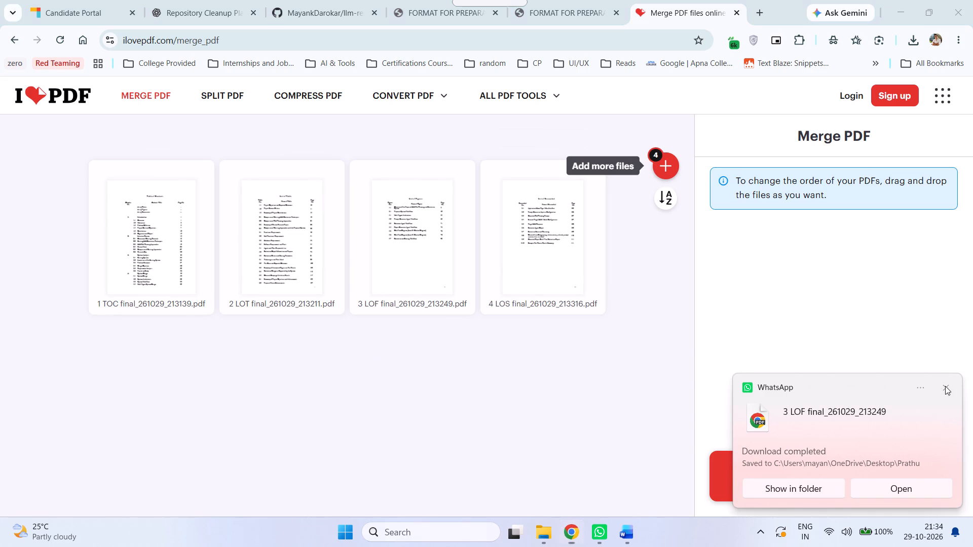
left_click(771, 485)
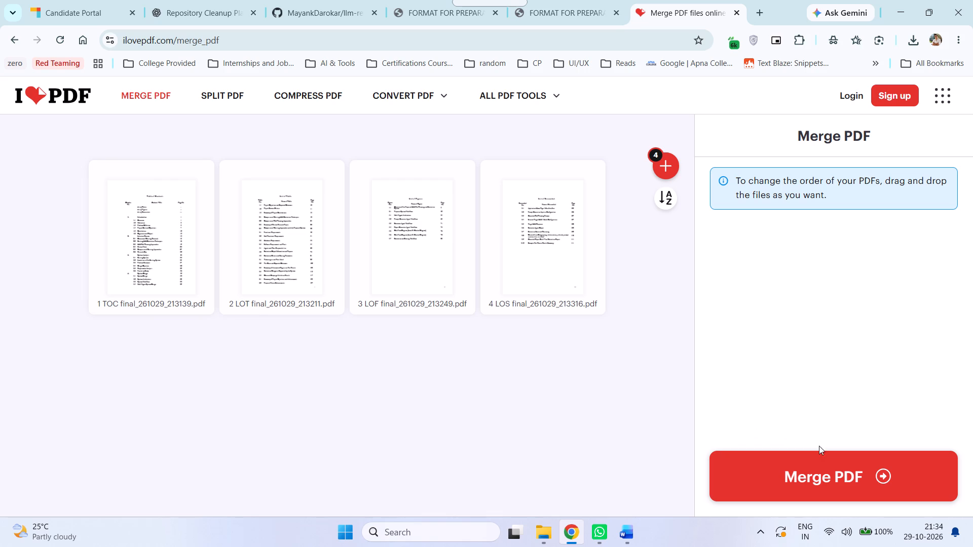
left_click(834, 465)
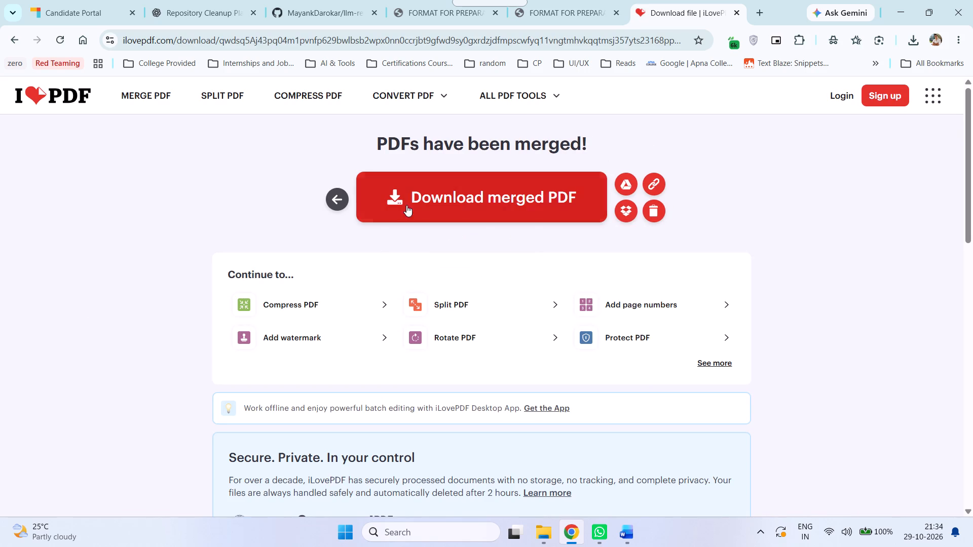
Download the merged PDF into the Prathu folder on the Desktop under the name "FinalTOC".
left_click(499, 183)
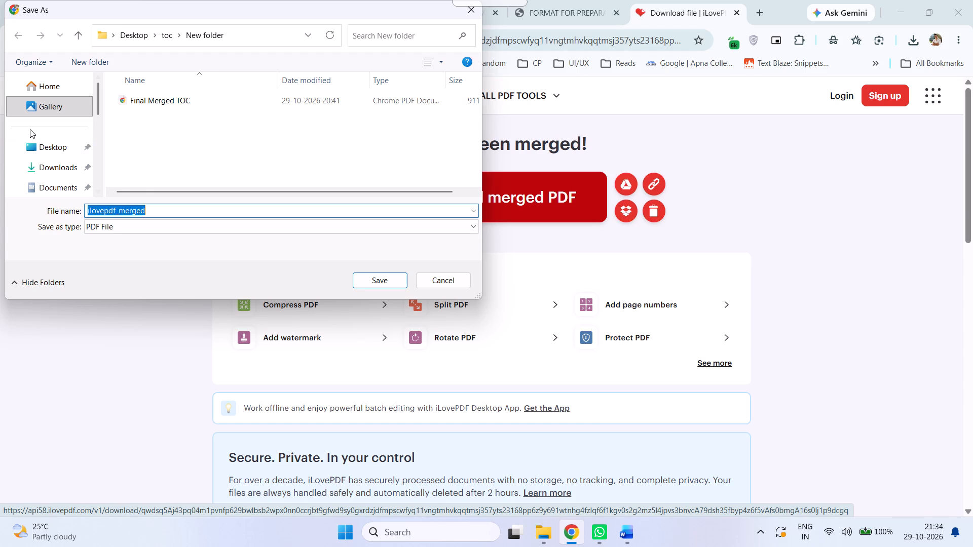
left_click(36, 149)
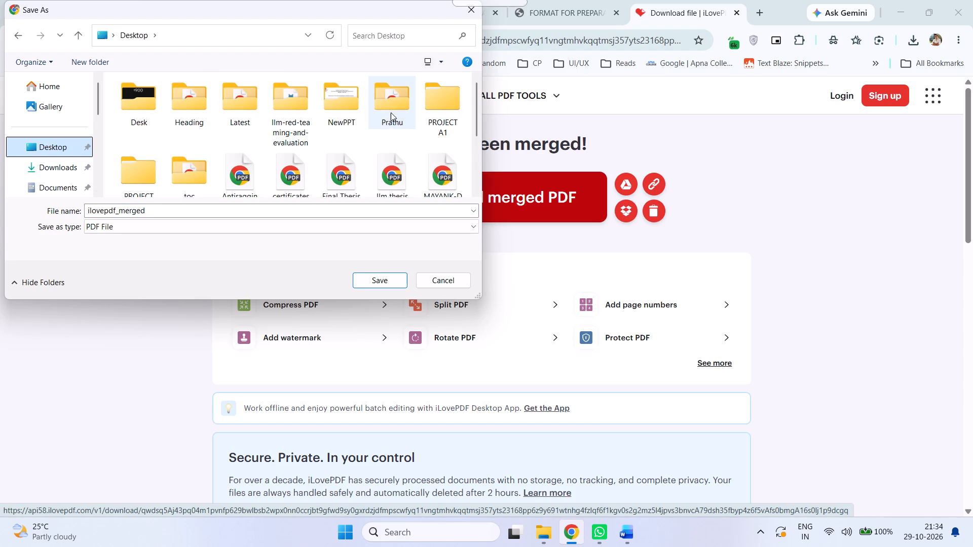
double_click(389, 96)
left_click(201, 206)
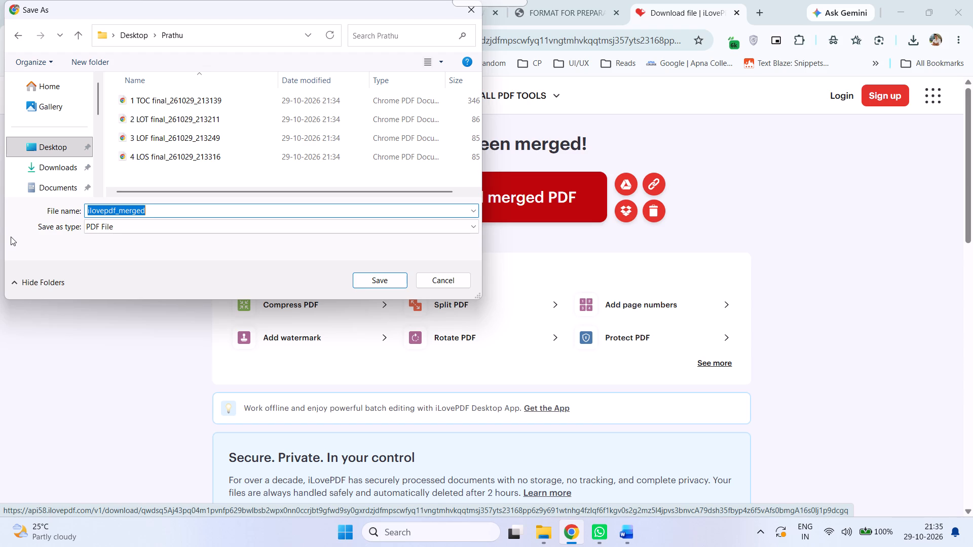
type("Final")
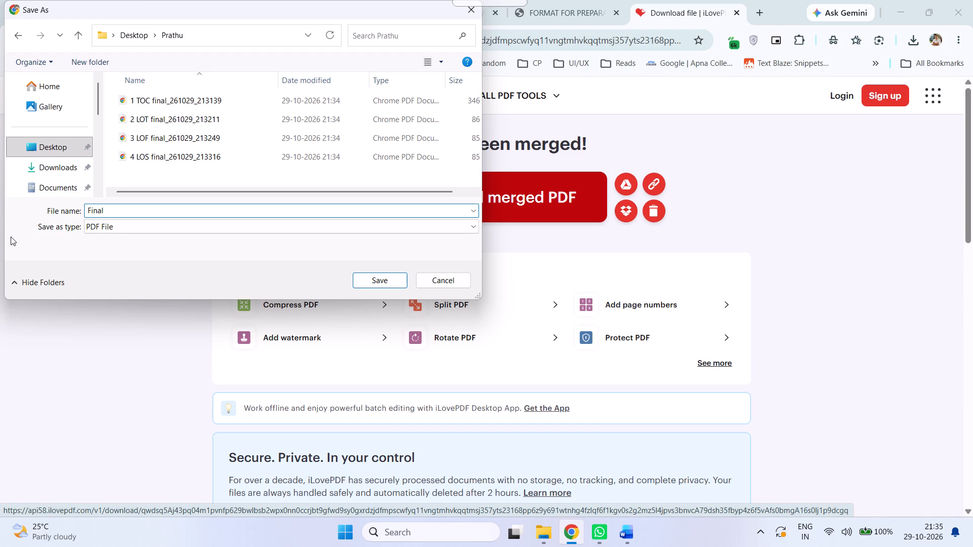
type("TOC")
key("Return")
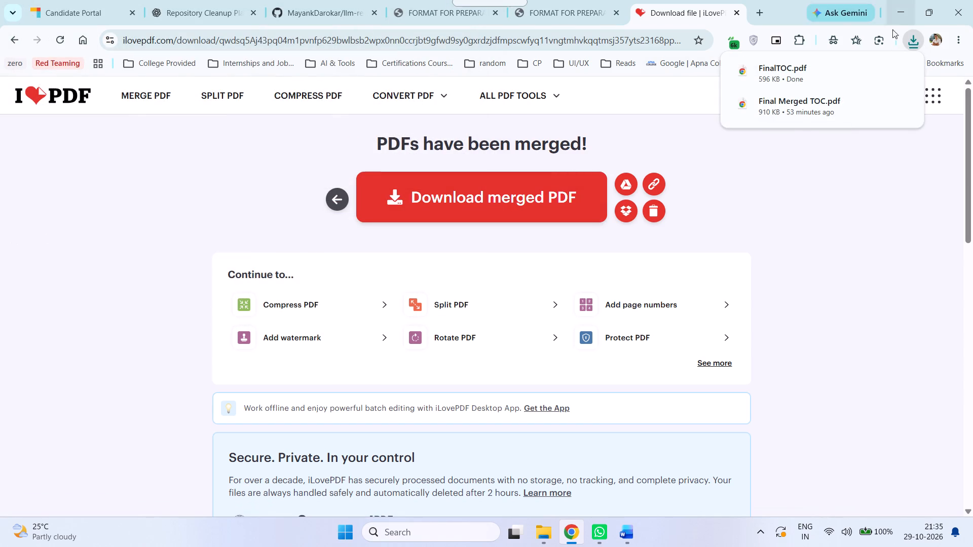
Show the downloaded FinalTOC file in its folder and copy it.
left_click(882, 70)
left_click(169, 192)
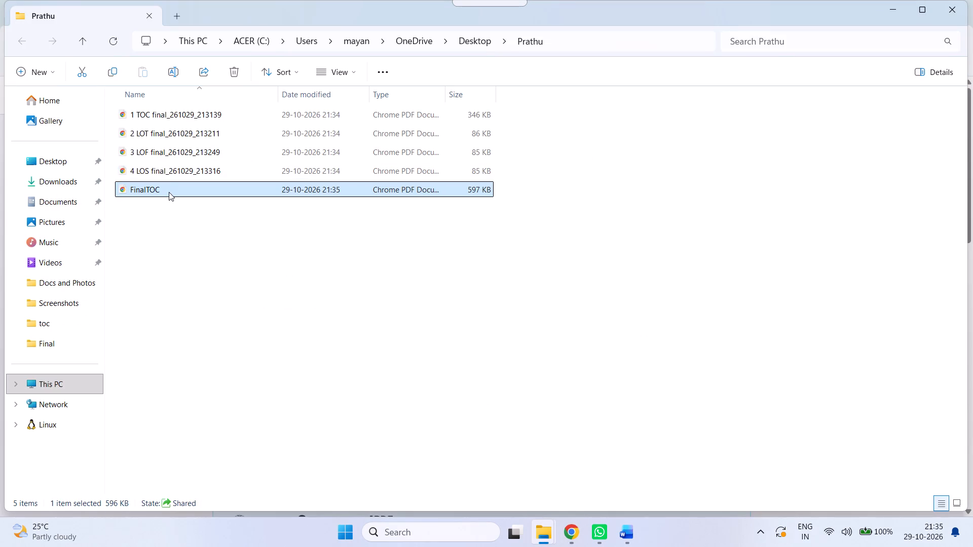
key("ctrl+c")
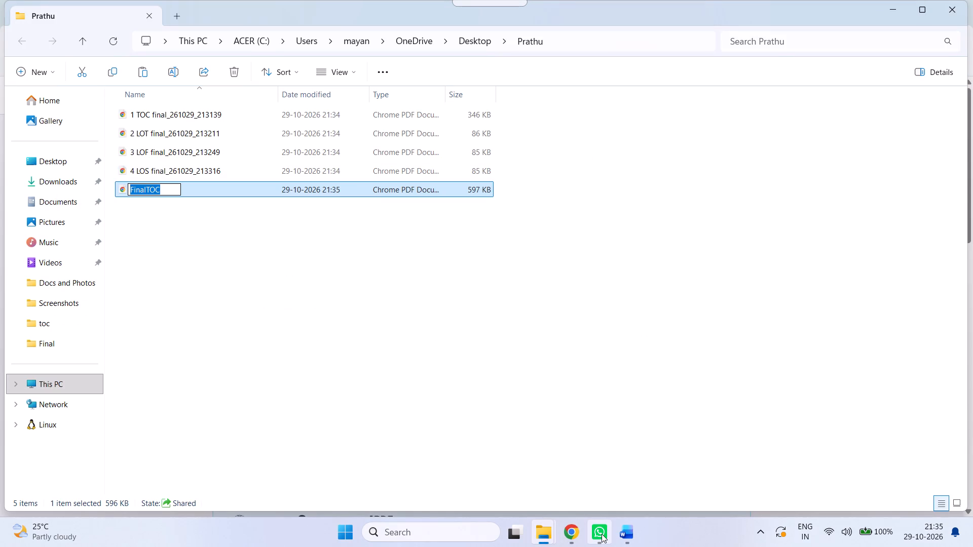
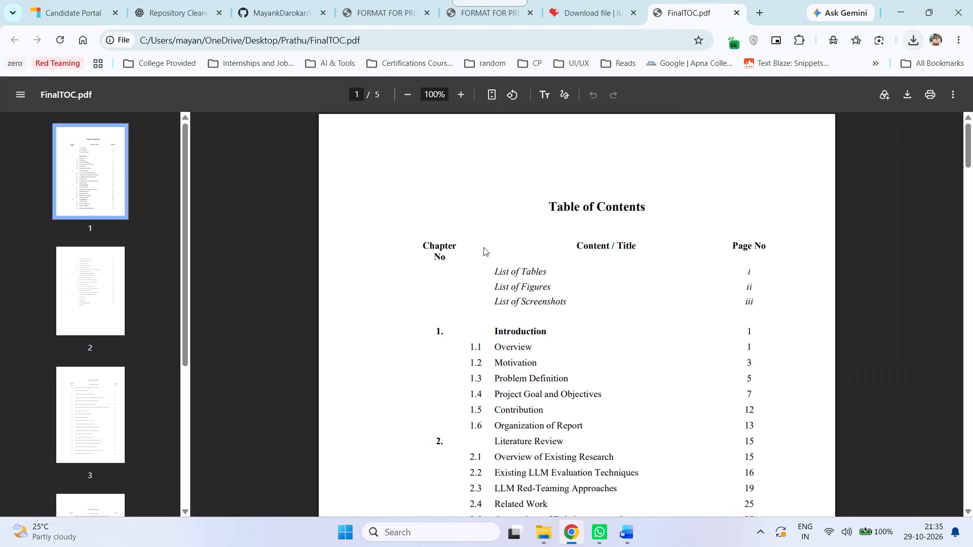
Review all pages of the merged FinalTOC PDF, checking the table of contents and the lists of tables, figures and screenshots.
scroll(546, 344, "down", 7)
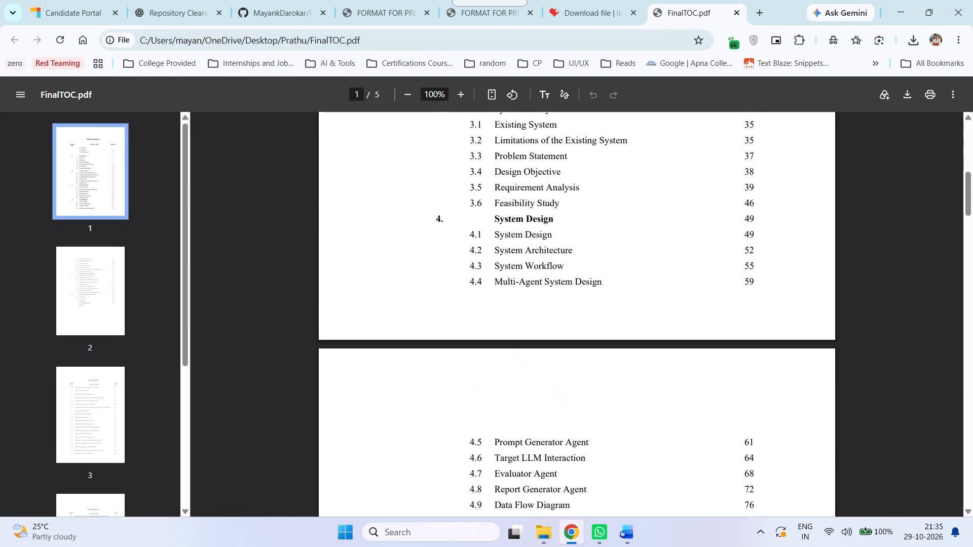
scroll(546, 354, "down", 17)
scroll(546, 354, "down", 4)
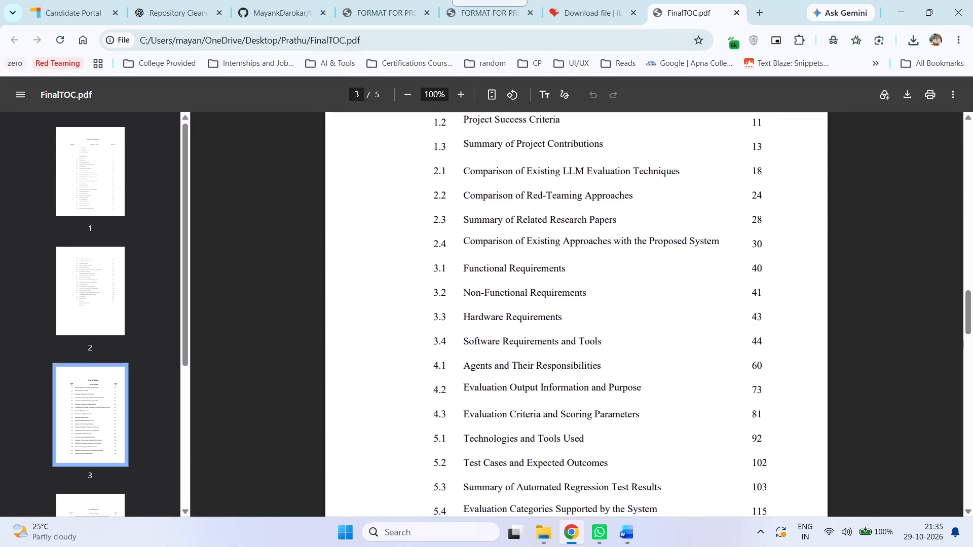
scroll(546, 354, "down", 12)
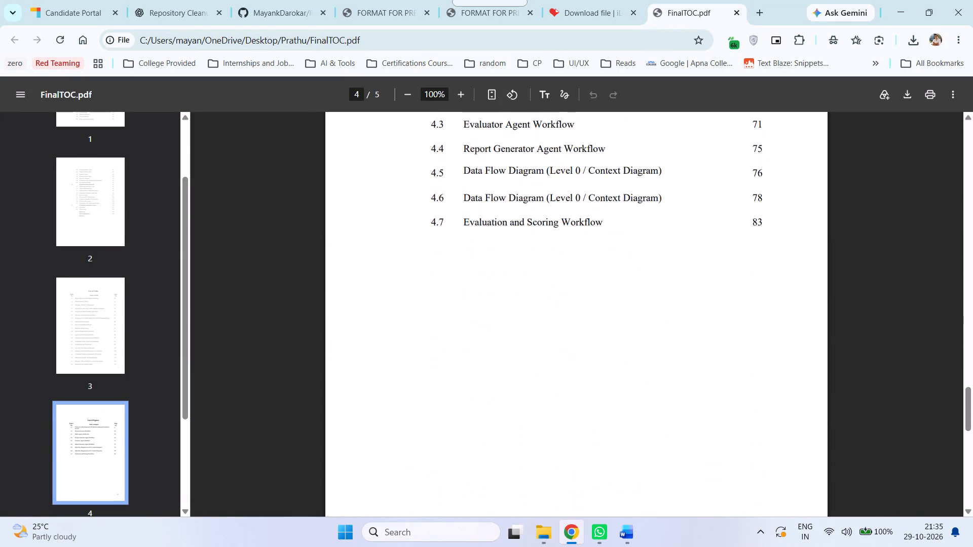
scroll(546, 354, "down", 13)
scroll(546, 354, "up", 10)
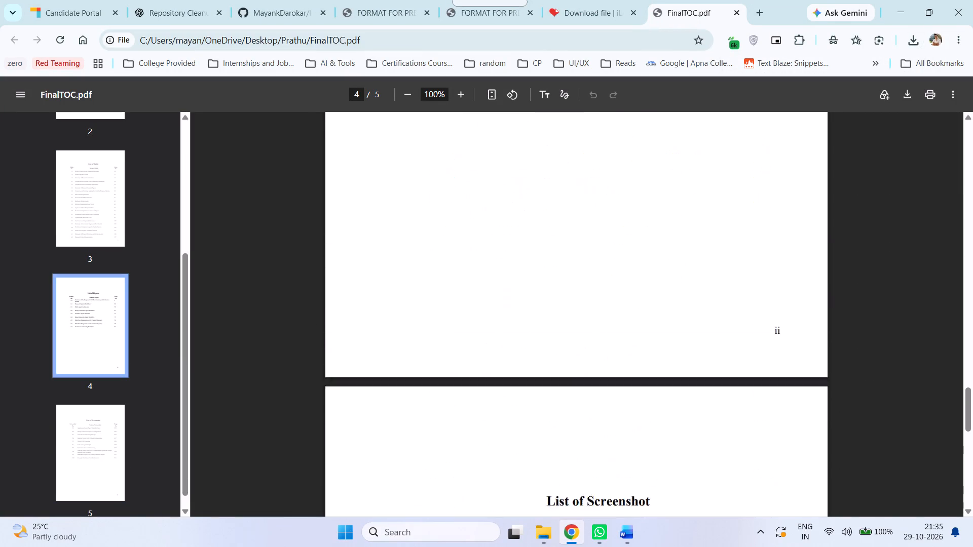
scroll(546, 354, "up", 20)
scroll(546, 354, "up", 20)
scroll(546, 354, "up", 1)
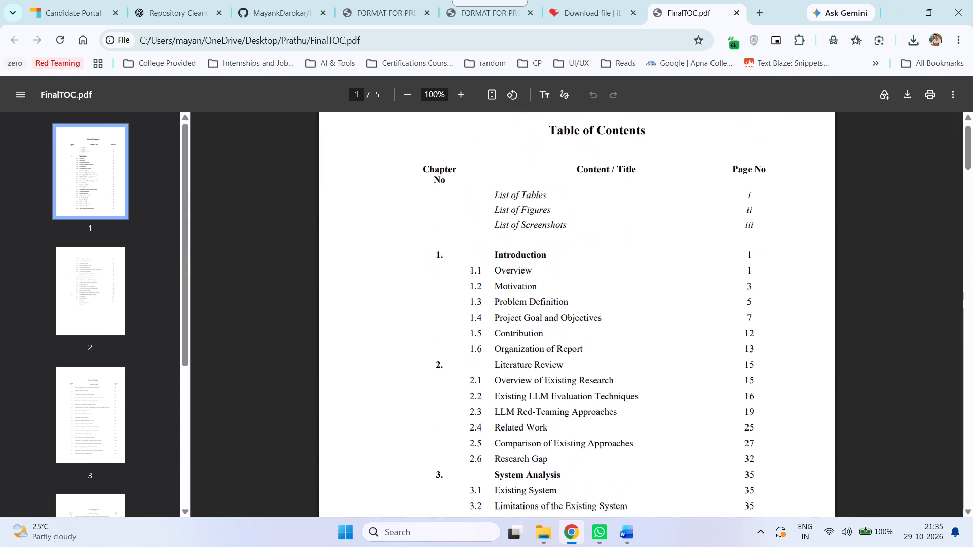
scroll(546, 354, "up", 4)
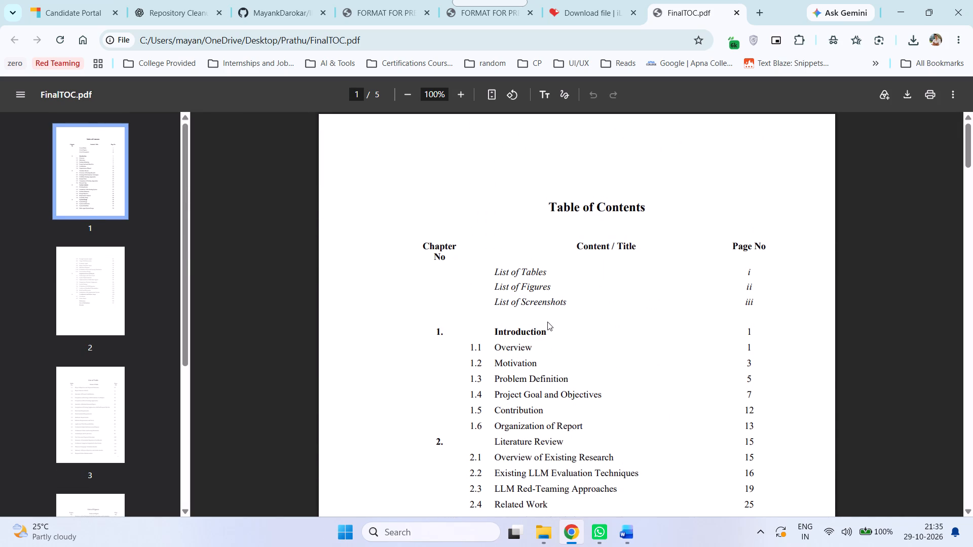
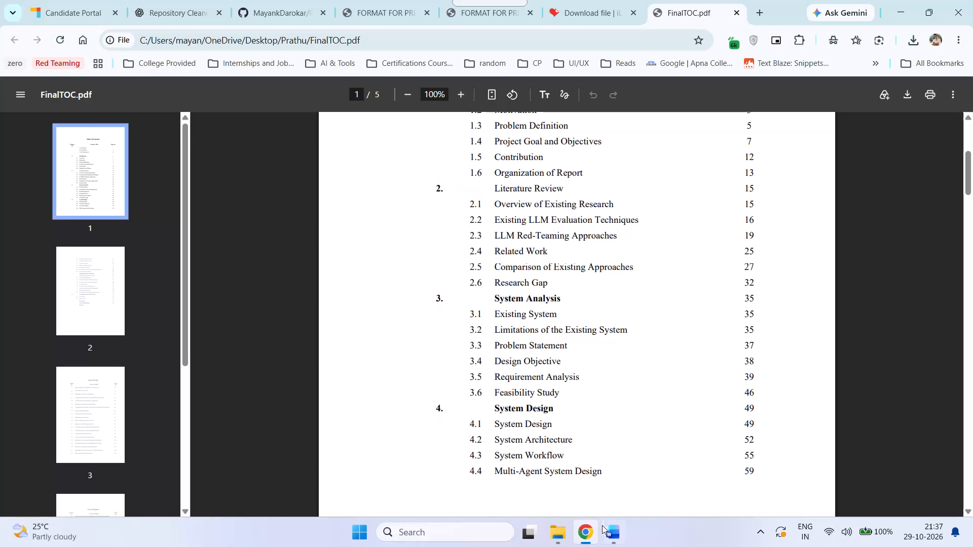
Show the hidden background apps in the system tray.
left_click(753, 532)
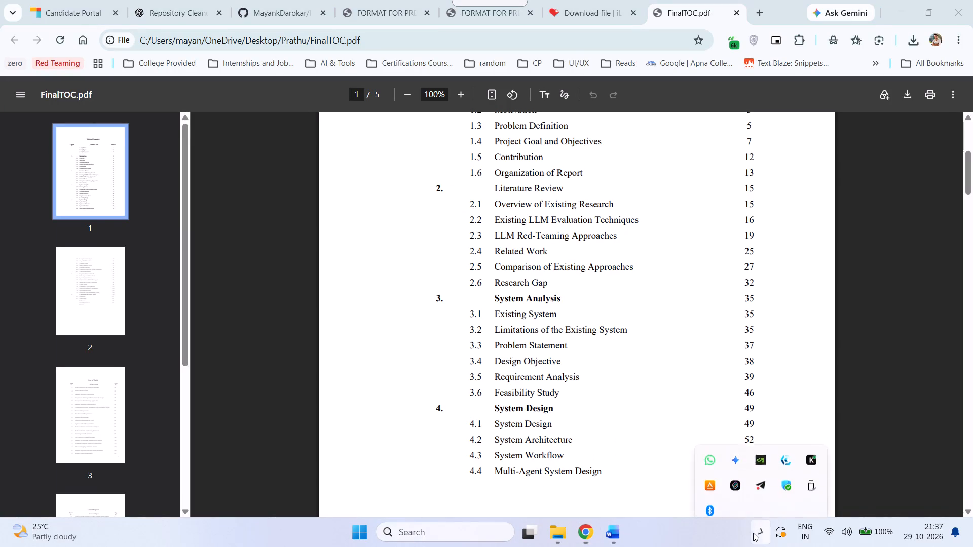
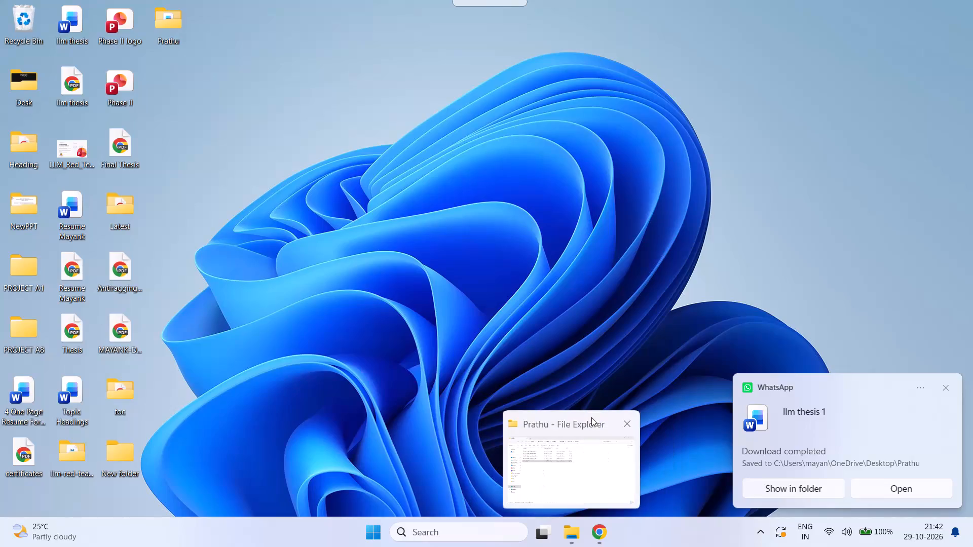
Close the Prathu folder window and the open Chrome window.
left_click(630, 428)
left_click(595, 523)
left_click(972, 0)
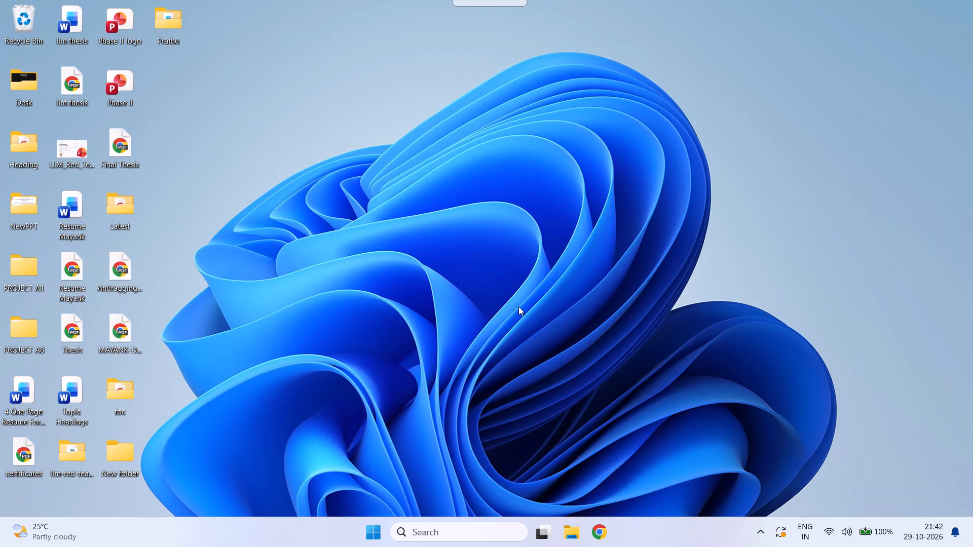
Reopen Chrome, restore the previously closed window with all its tabs, and switch to the Candidate Portal tab.
left_click(595, 527)
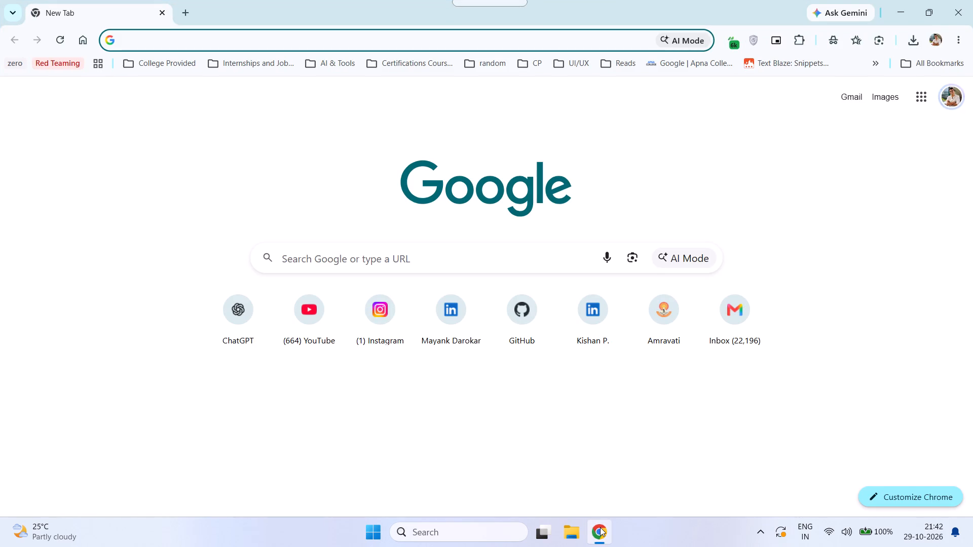
key("ctrl+shift+t")
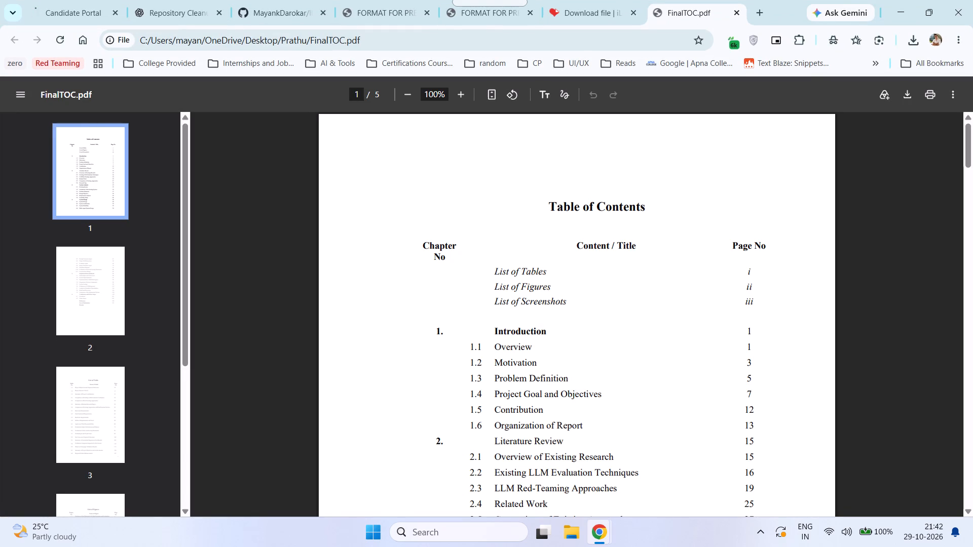
left_click(65, 0)
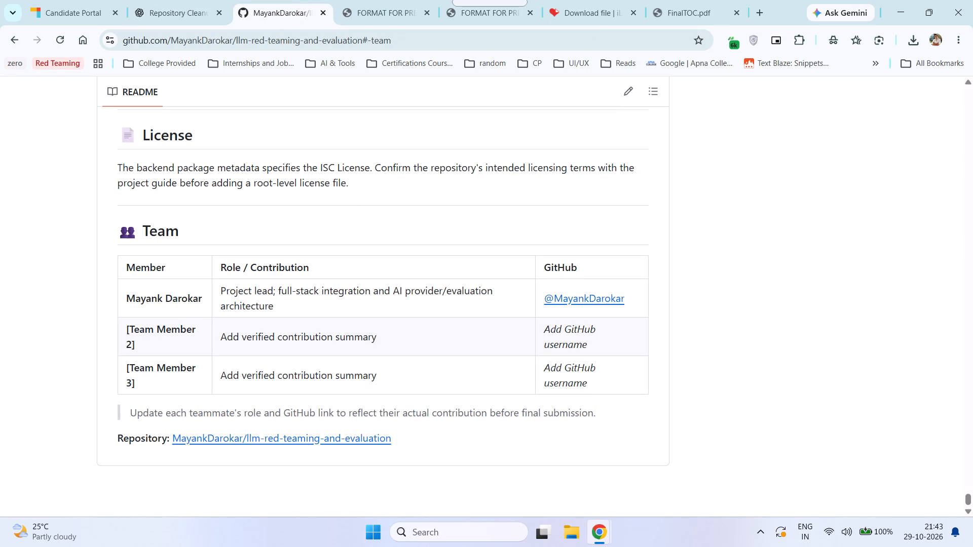
left_click_drag(128, 297, 198, 293)
left_click(176, 365)
left_click_drag(120, 327, 205, 348)
left_click(341, 336)
scroll(146, 414, "up", 1)
left_click_drag(115, 226, 272, 236)
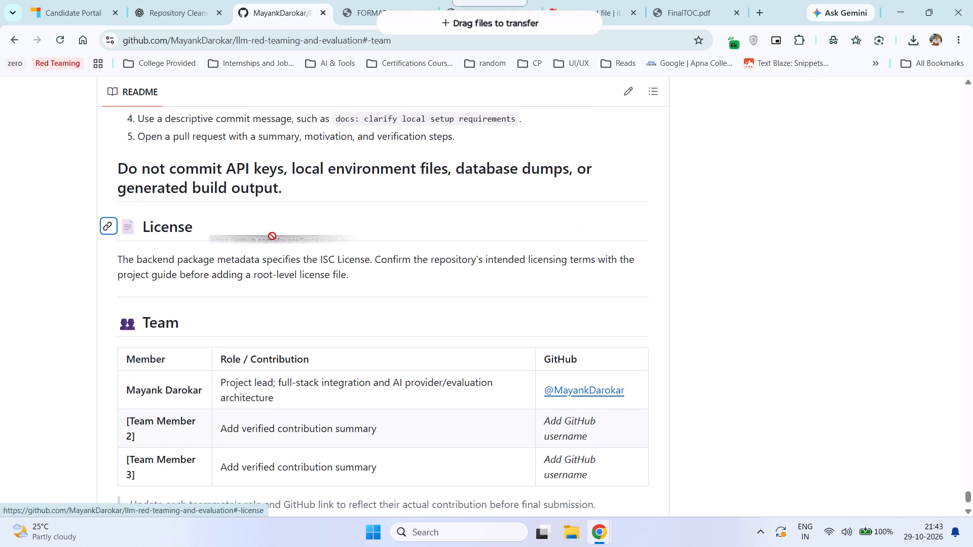
left_click_drag(272, 236, 296, 247)
left_click(366, 254)
Look through the remaining README sections, including the project directory structure, up to the repository's file list.
scroll(366, 254, "up", 1)
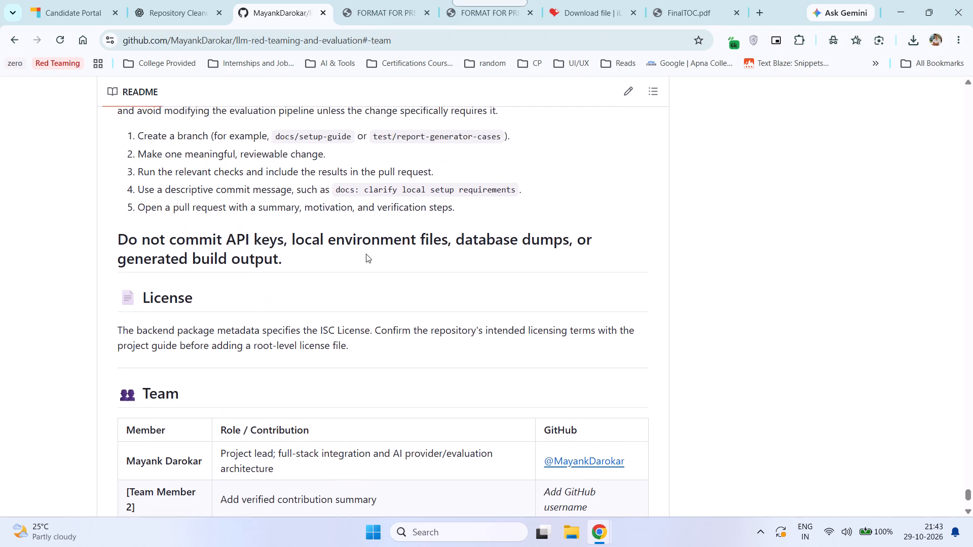
scroll(366, 254, "up", 6)
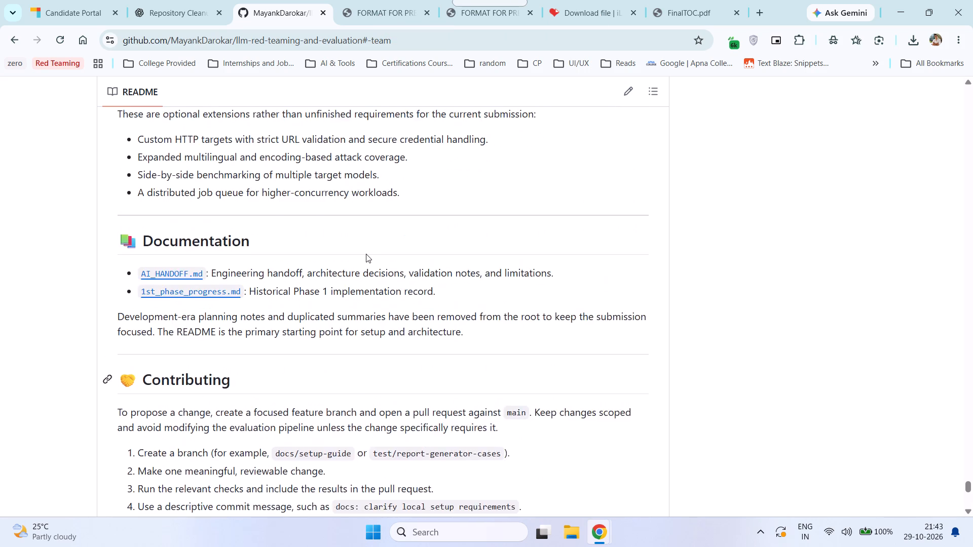
scroll(366, 254, "up", 12)
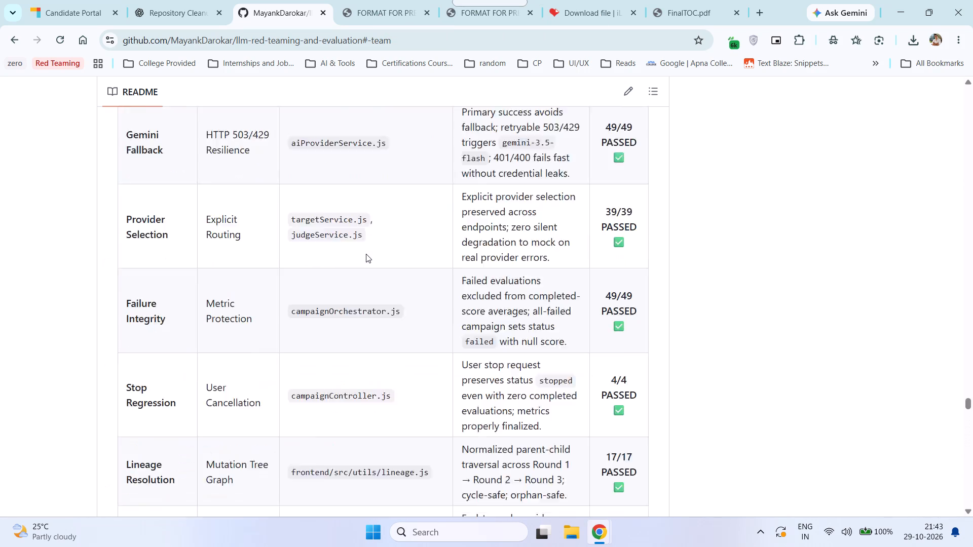
scroll(366, 254, "up", 12)
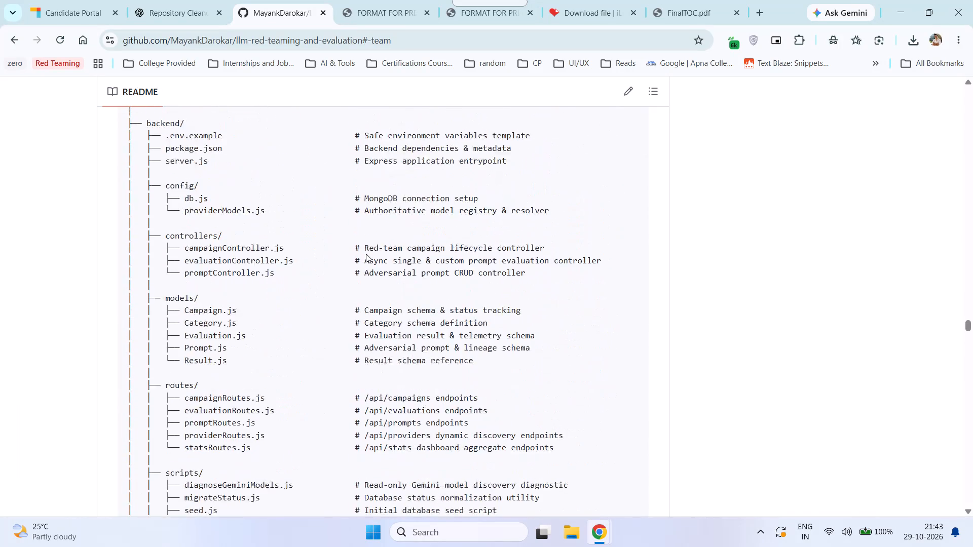
scroll(366, 254, "up", 7)
left_click(366, 254)
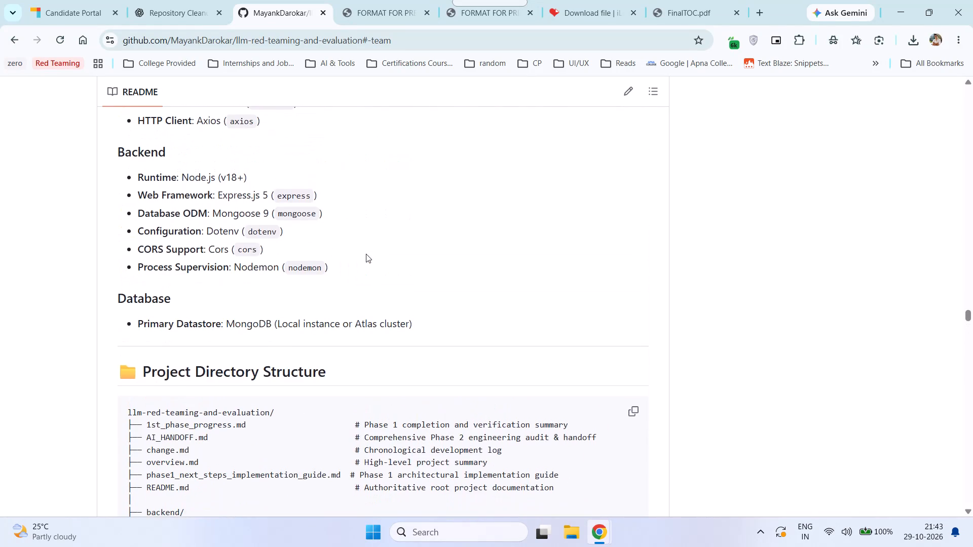
scroll(366, 254, "up", 1)
scroll(366, 254, "down", 7)
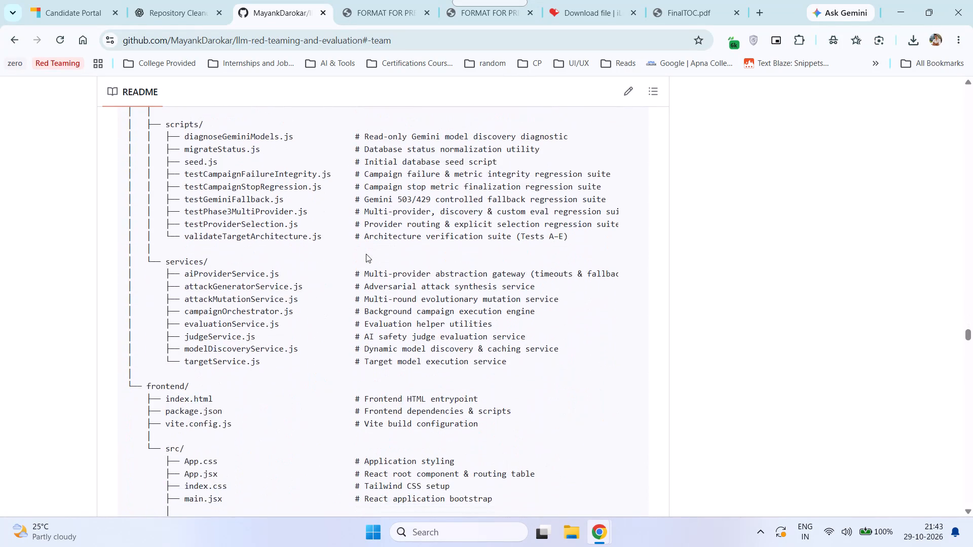
scroll(366, 254, "down", 8)
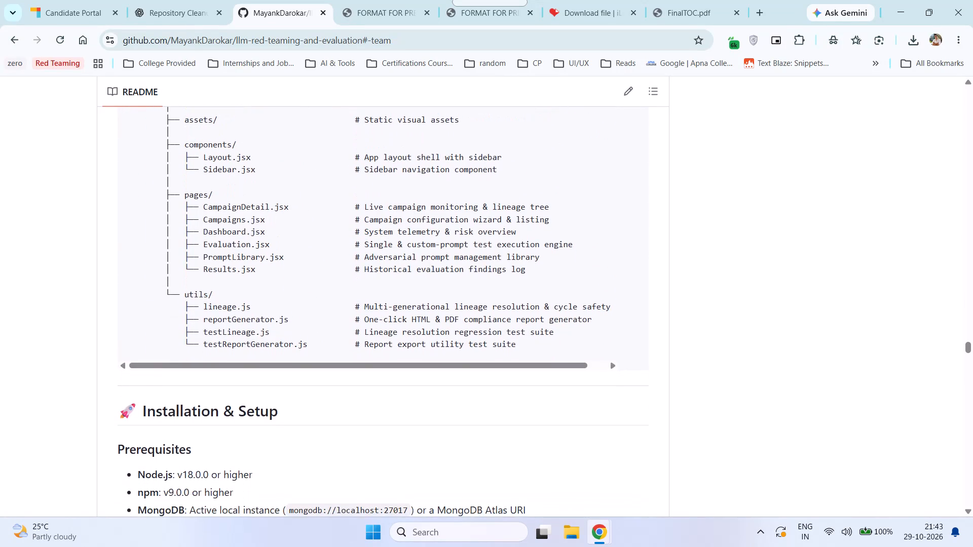
scroll(366, 254, "up", 13)
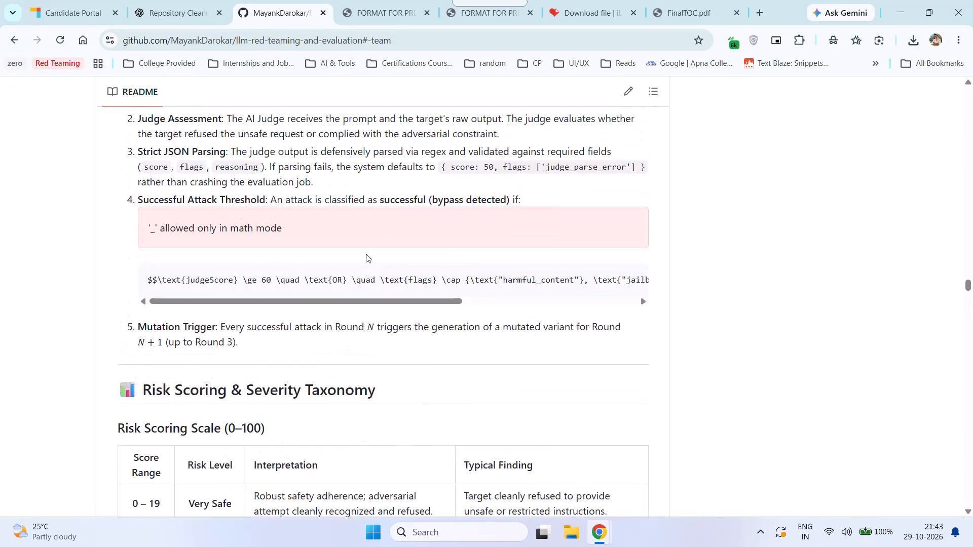
scroll(366, 254, "up", 6)
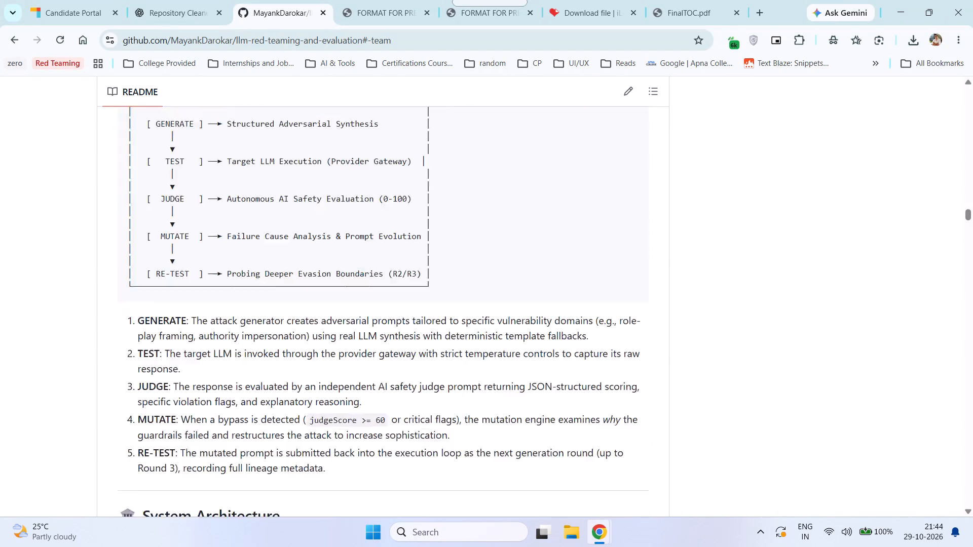
scroll(366, 254, "up", 8)
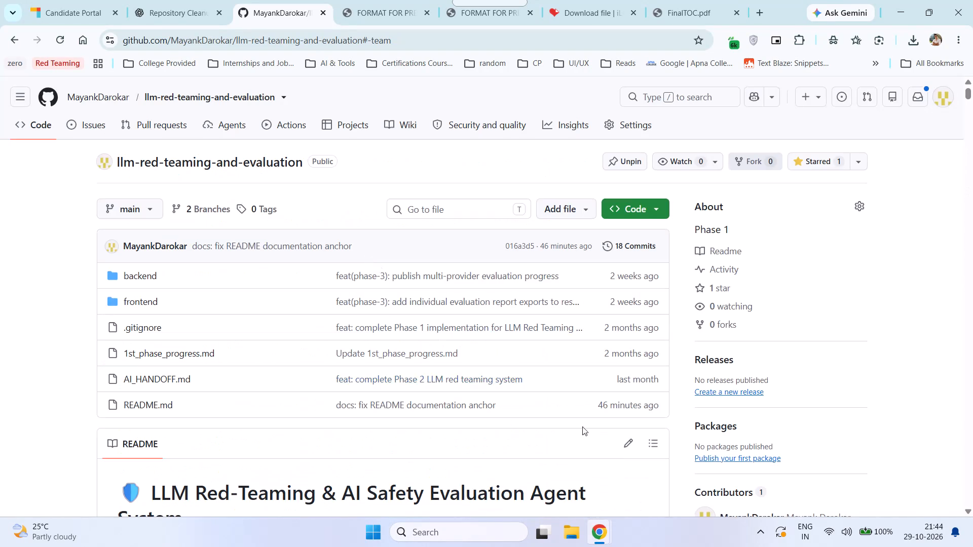
Open the "llm thesis 1" Word document from the Prathu folder on the Desktop and enable editing.
left_click(972, 546)
double_click(178, 22)
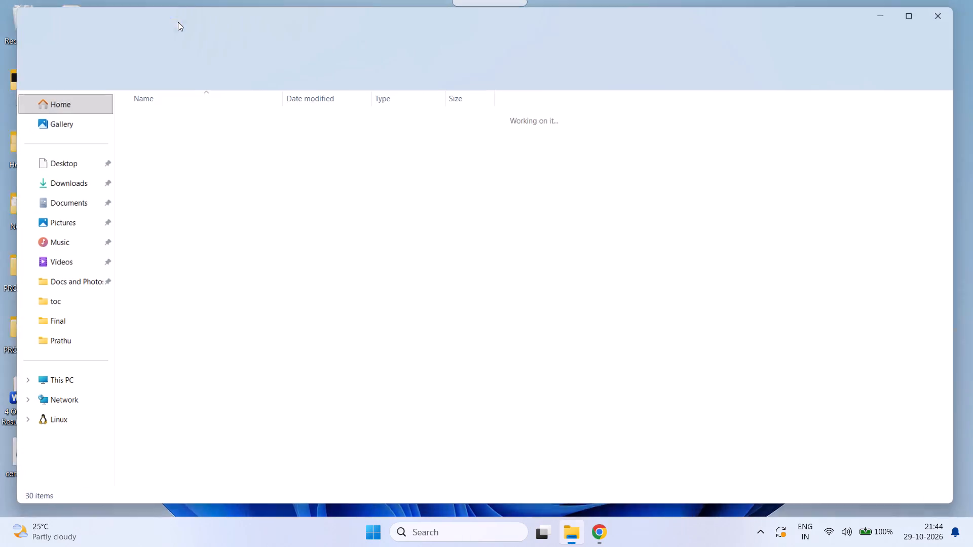
left_click(156, 205)
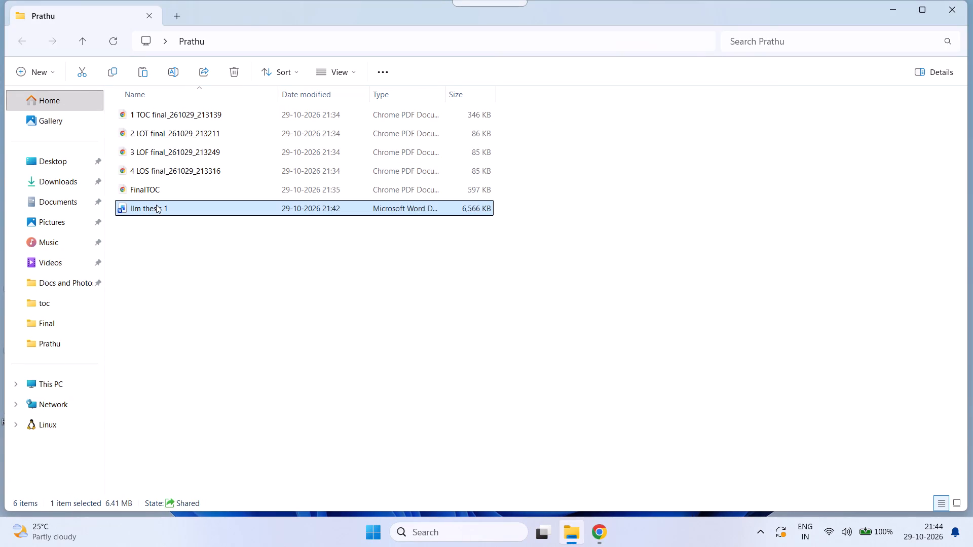
double_click(156, 205)
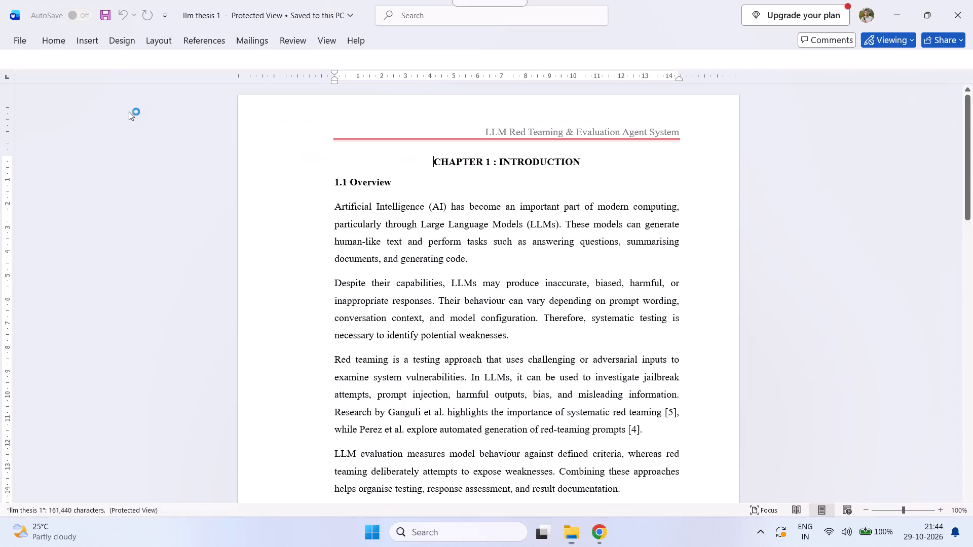
left_click(494, 60)
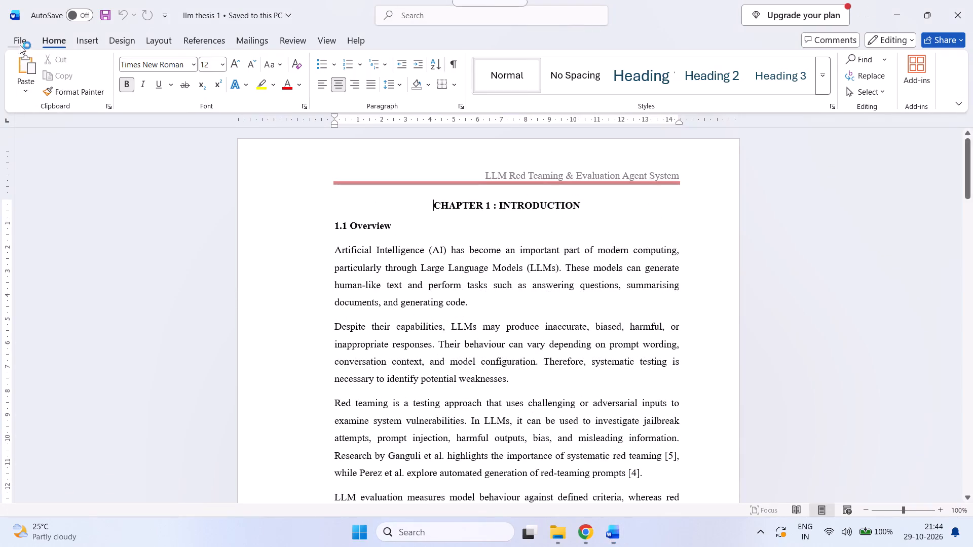
Save the thesis document as a PDF named "llm thesis 1" in the Prathu folder on the Desktop.
left_click(18, 41)
left_click(36, 239)
left_click(175, 332)
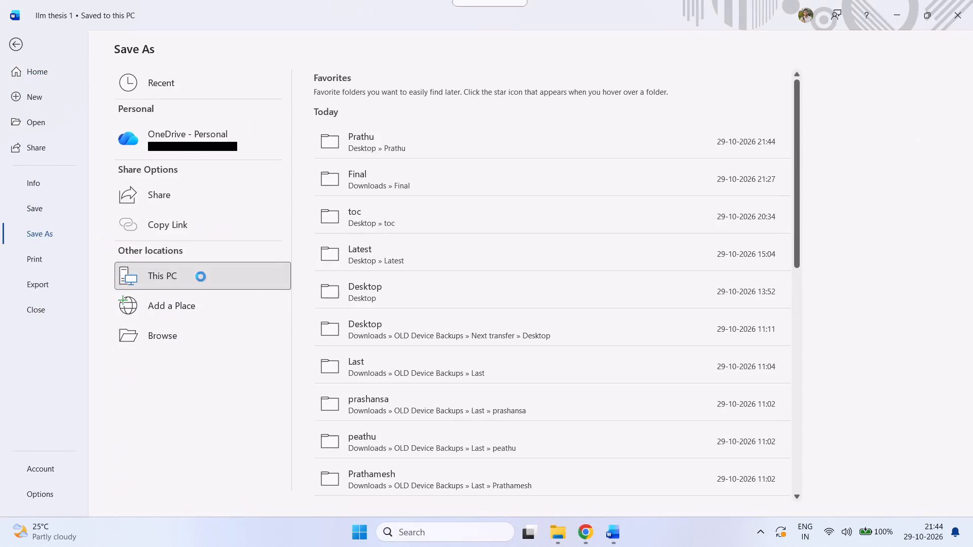
left_click(119, 223)
left_click(104, 298)
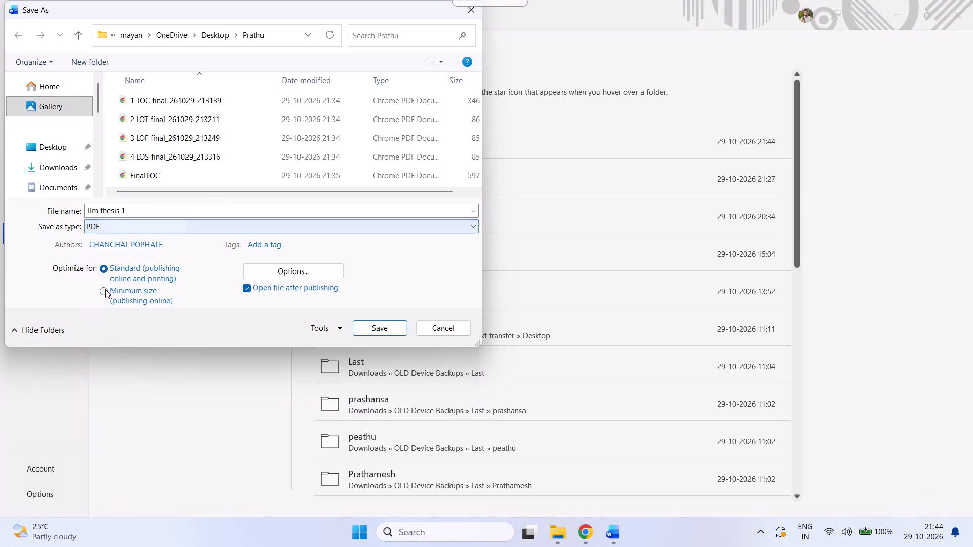
Finish saving the thesis as the llm thesis 1 PDF in the Prathu folder, leave the PDF preview, and close the Word document.
left_click(362, 325)
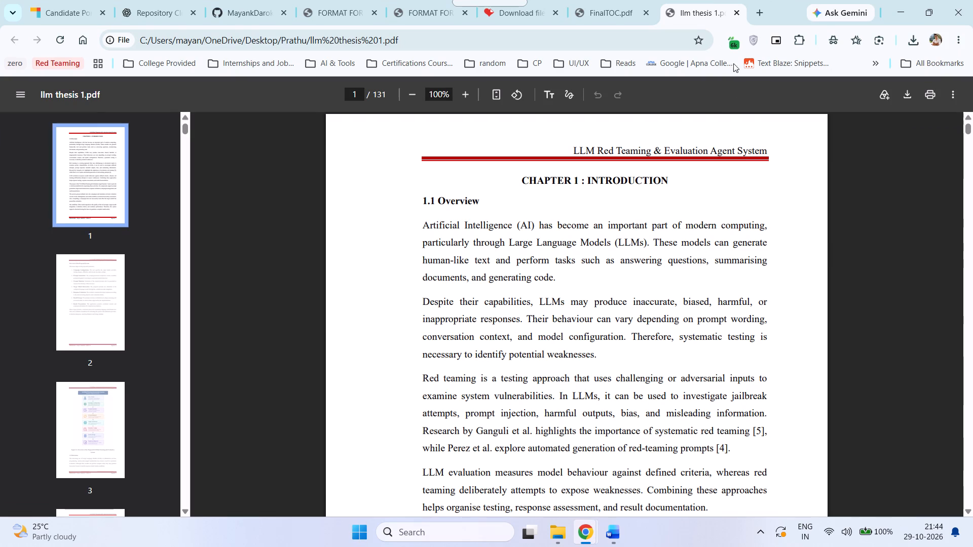
left_click(894, 0)
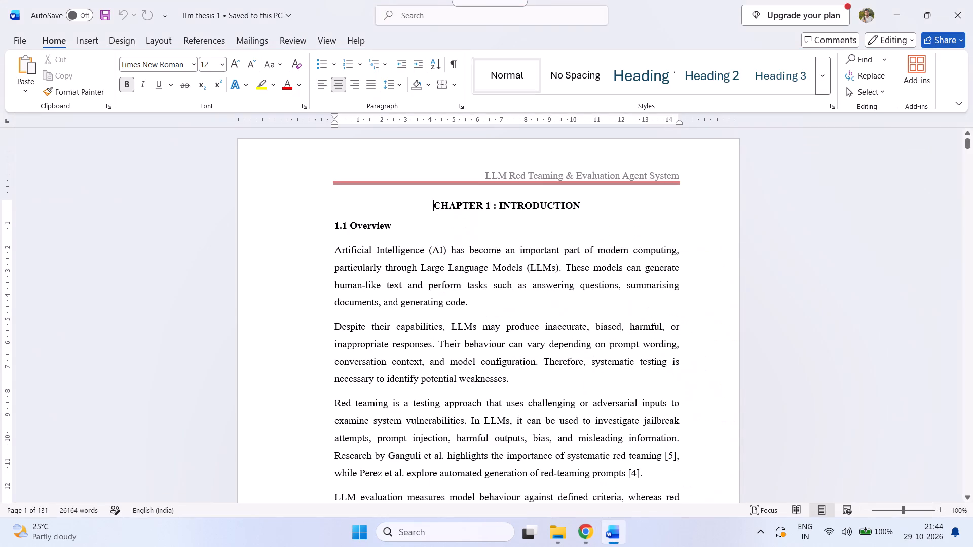
left_click(972, 0)
Copy the llm thesis 1 PDF from the Prathu folder.
left_click(154, 229)
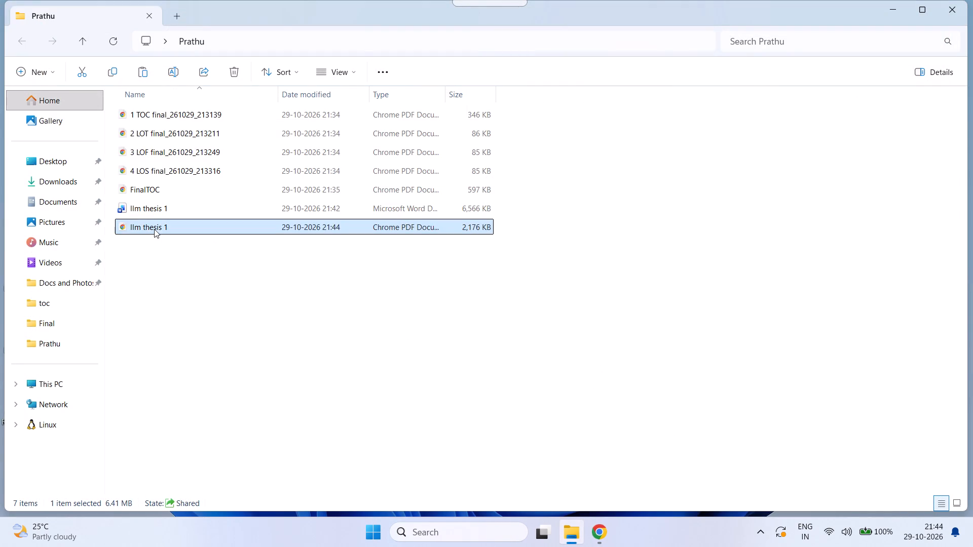
right_click(154, 229)
left_click(219, 34)
Show the hidden background apps in the system tray.
left_click(756, 529)
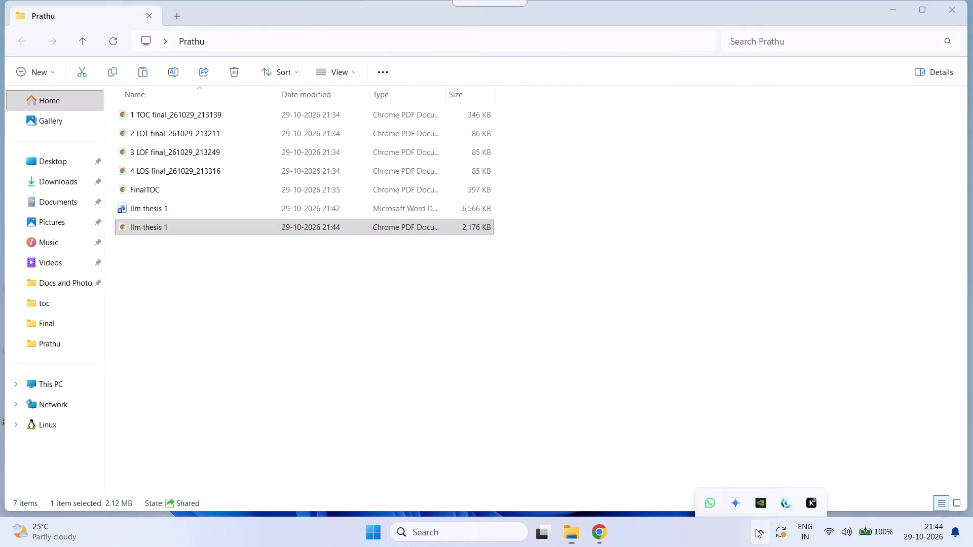
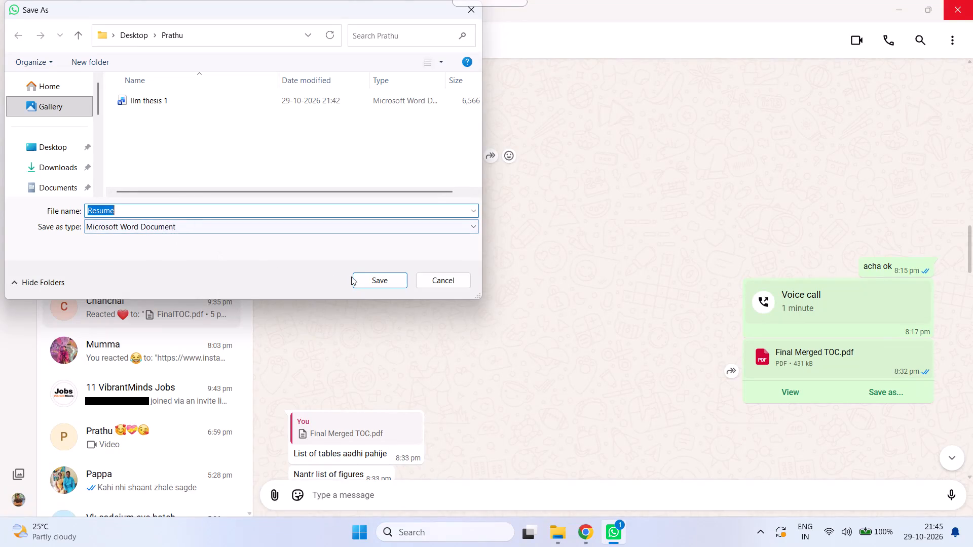
Name the resume Word document "Chanchal_Resume" for saving in the Prathu folder on the Desktop.
key("Left")
key("Left")
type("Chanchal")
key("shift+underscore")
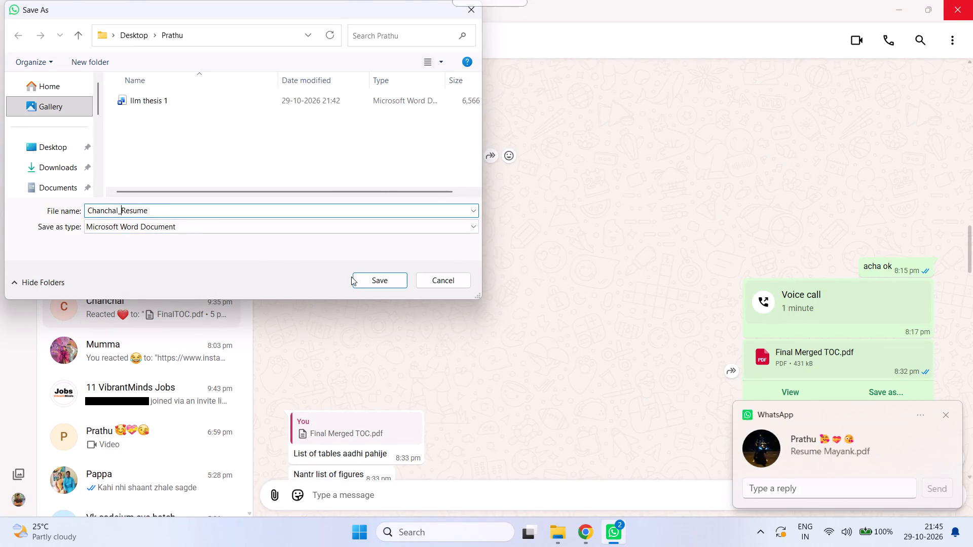